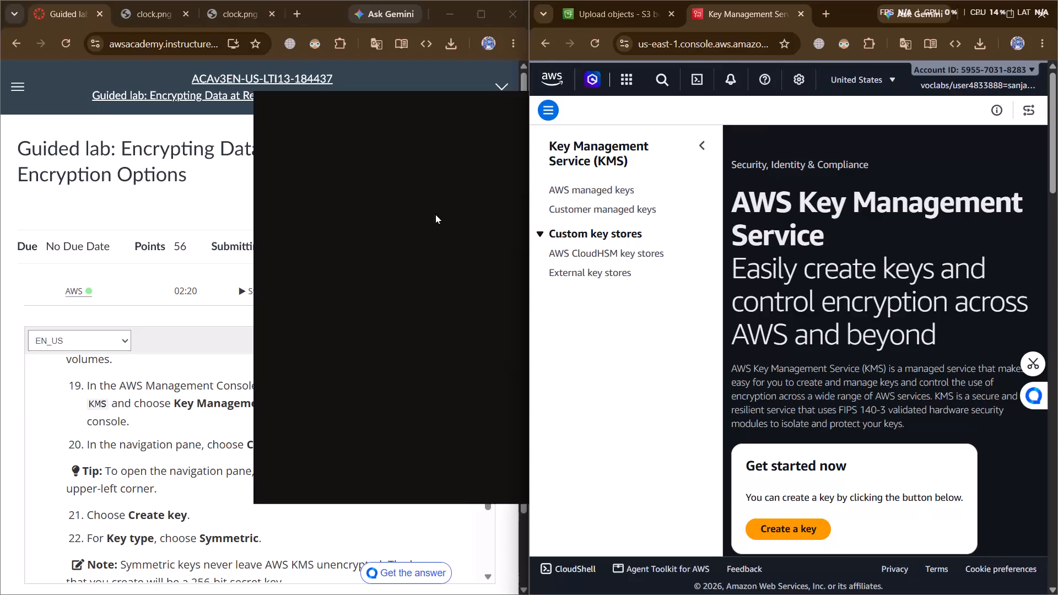
Switch to the window group pairing the guided lab instructions with the Key Management Service console.
left_click(264, 94)
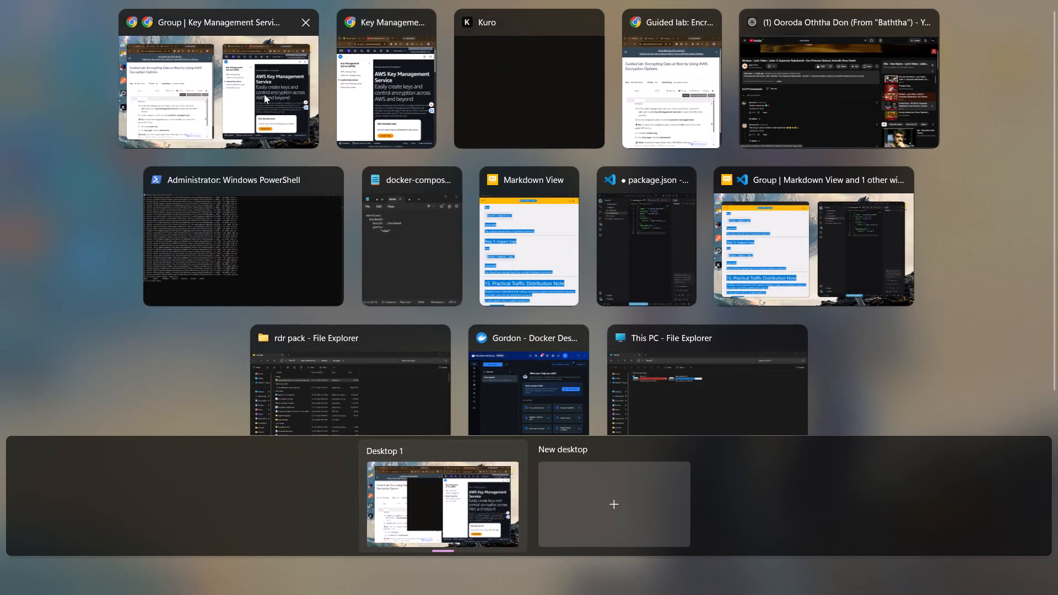
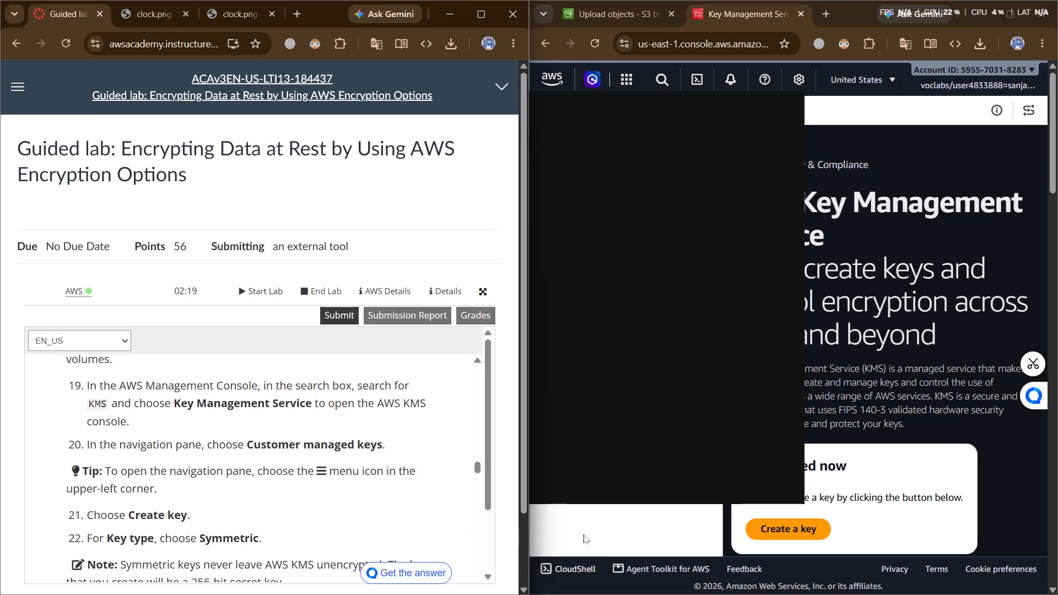
Check the lab instructions for creating a key and start creating a new key in Key Management Service.
left_click(852, 115)
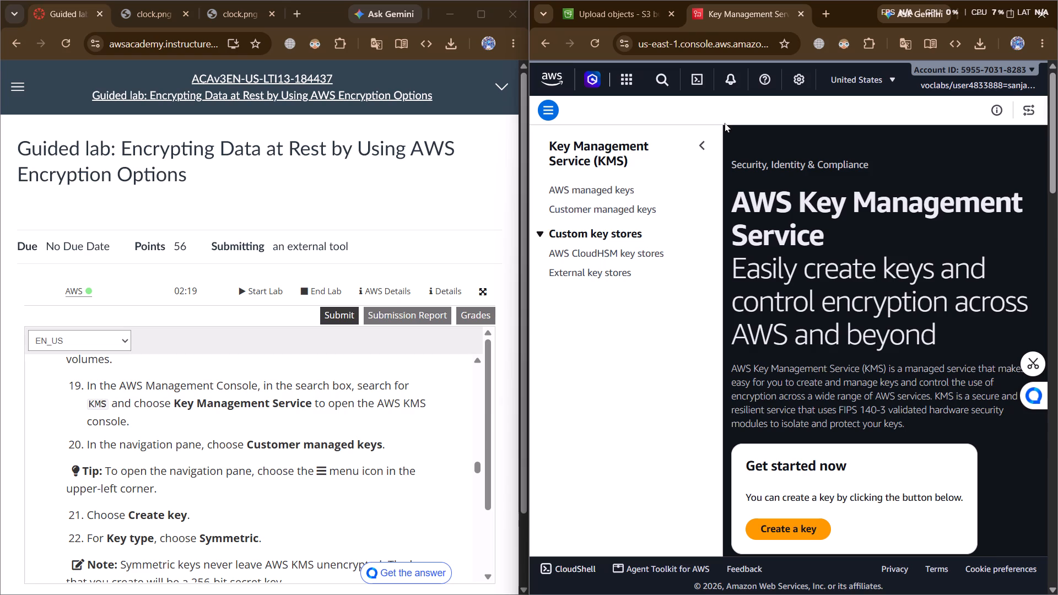
scroll(335, 451, "up", 1)
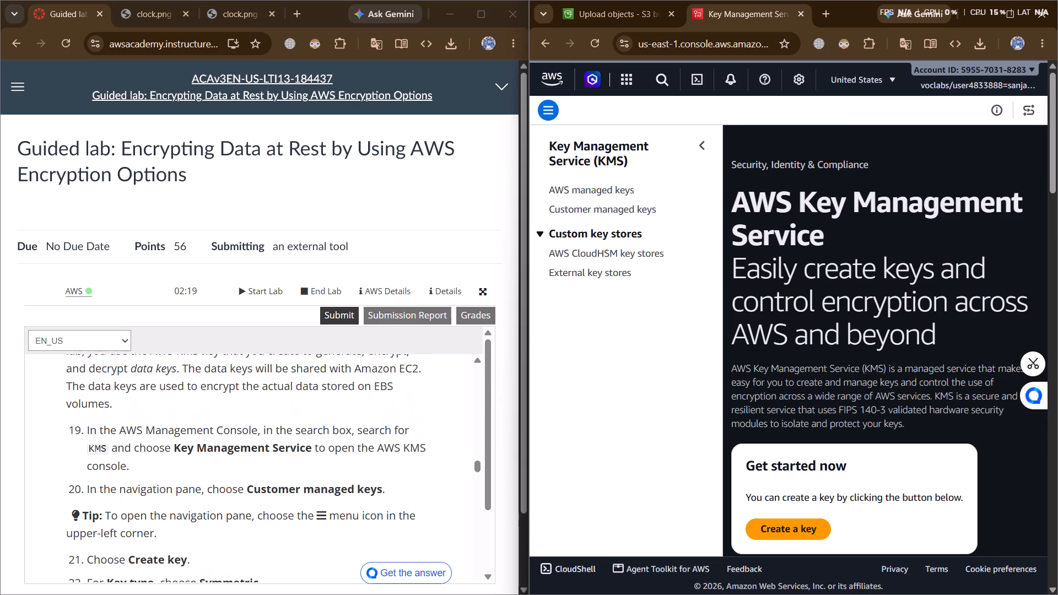
scroll(335, 451, "up", 1)
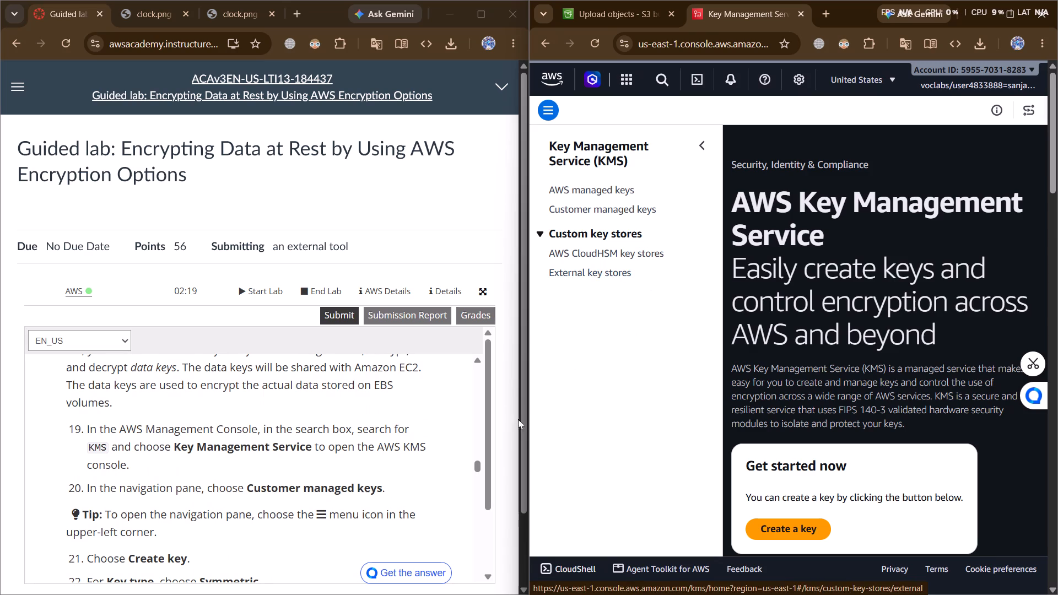
scroll(356, 501, "down", 1)
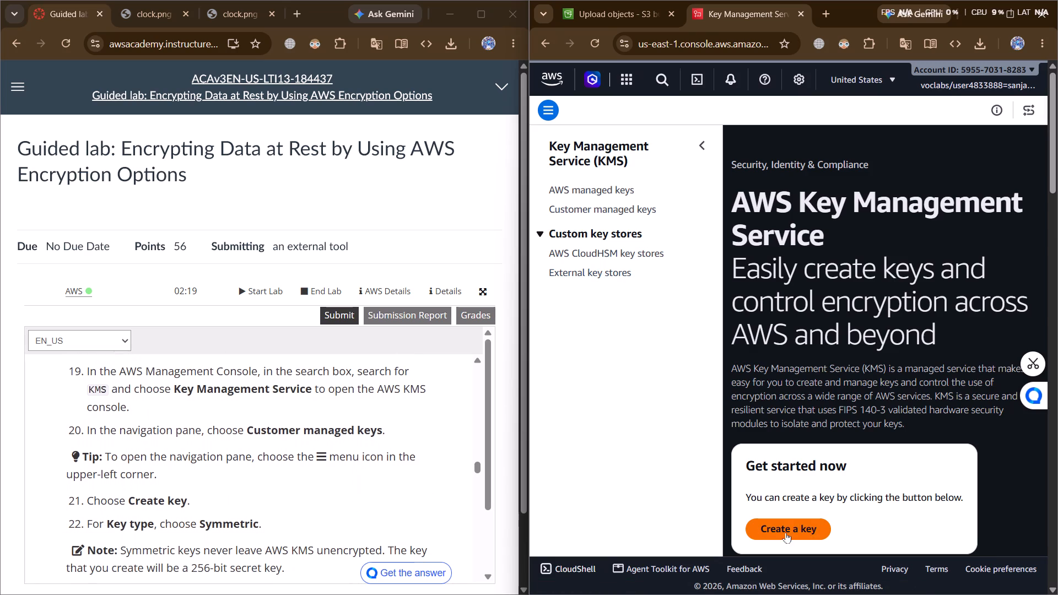
left_click(791, 526)
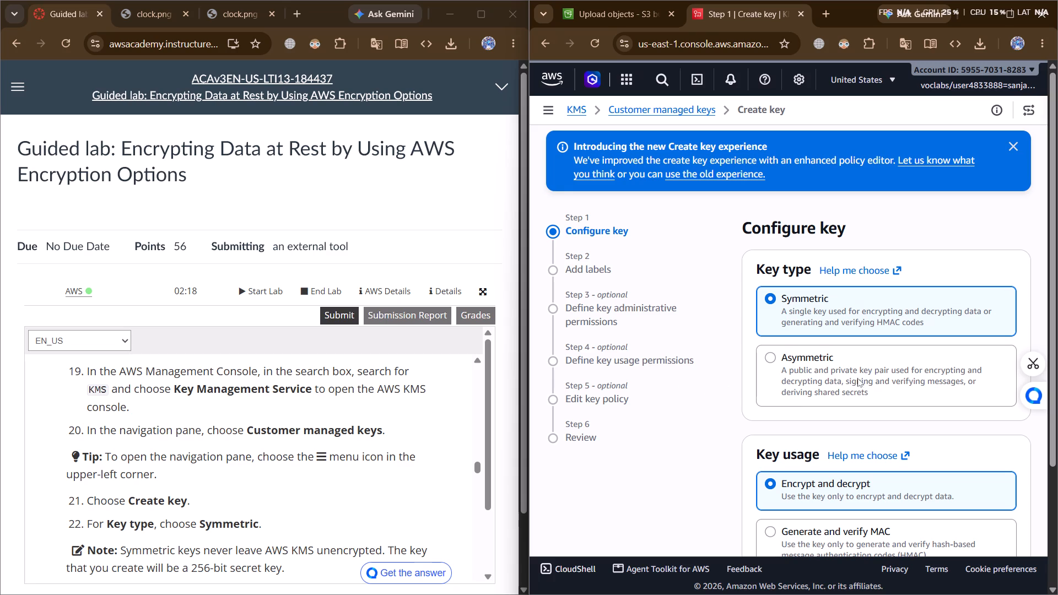
Keep the Symmetric key type with Encrypt and decrypt usage and continue to the Add labels page.
scroll(288, 529, "down", 2)
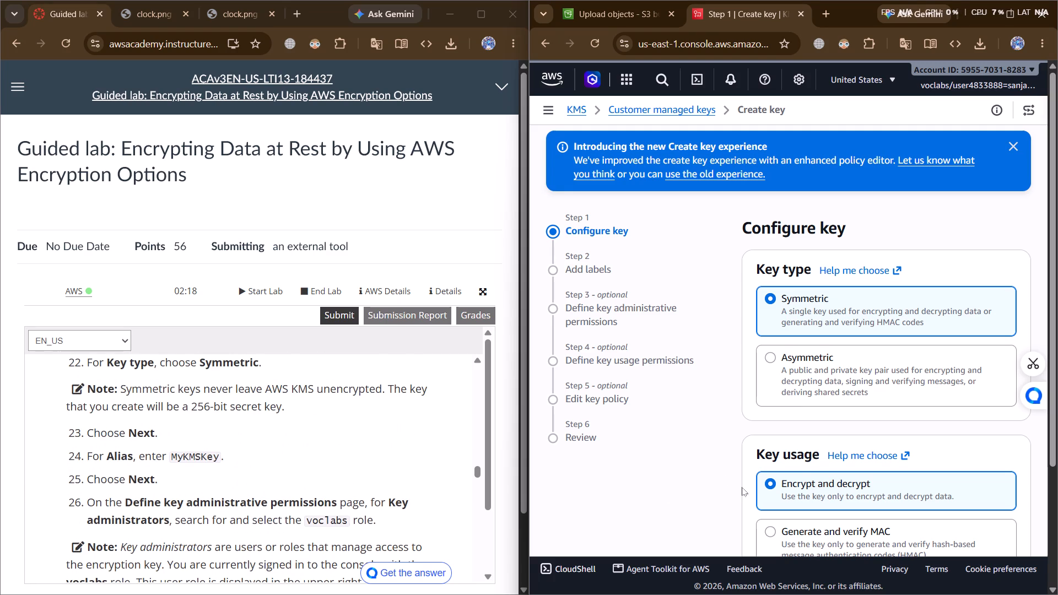
scroll(731, 486, "down", 4)
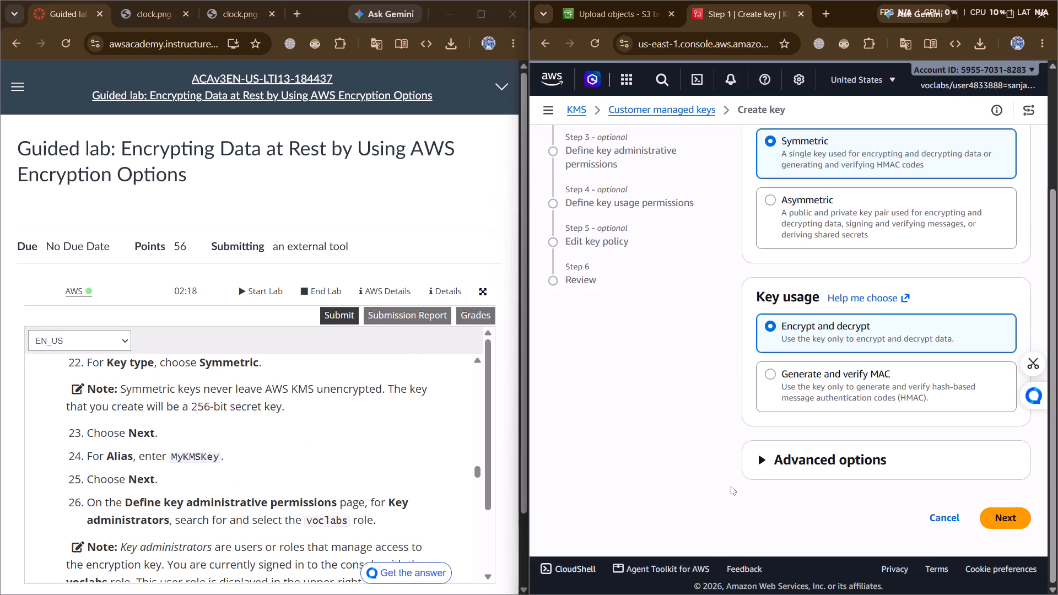
left_click(1004, 520)
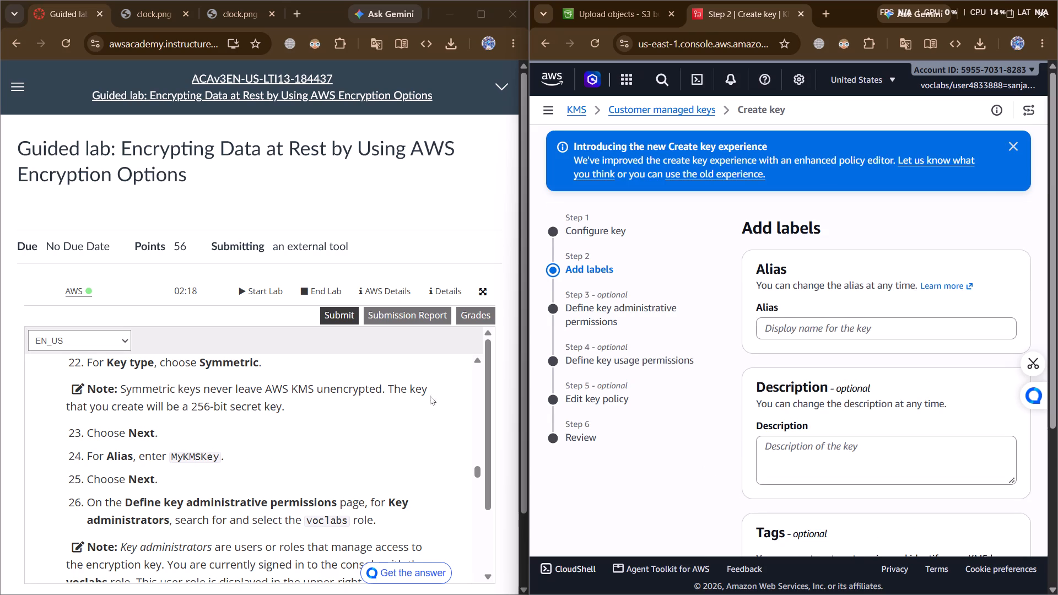
Open the new key's alias for entry on the Add labels page.
left_click(795, 328)
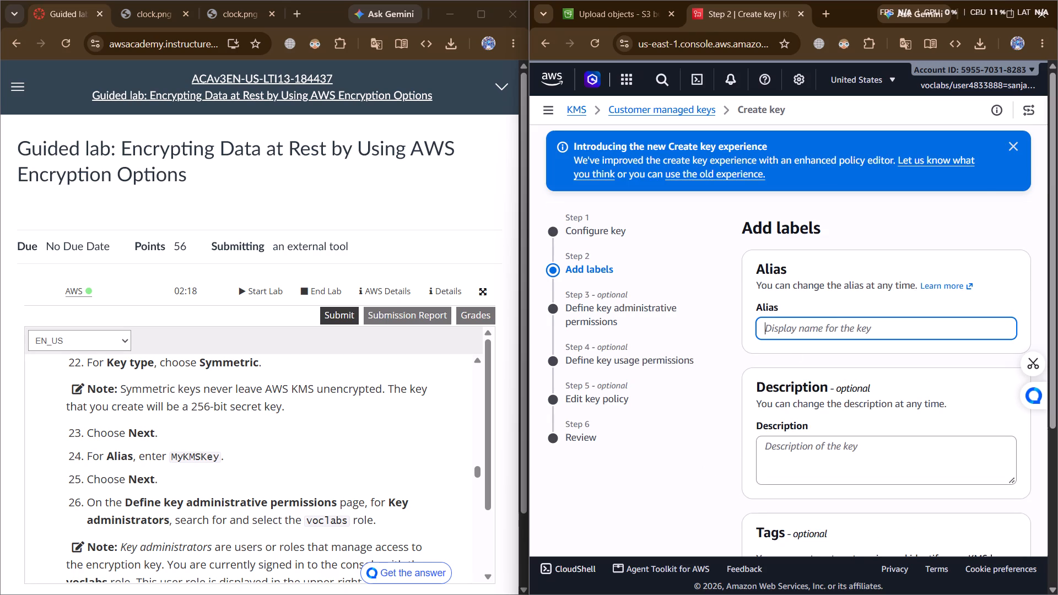
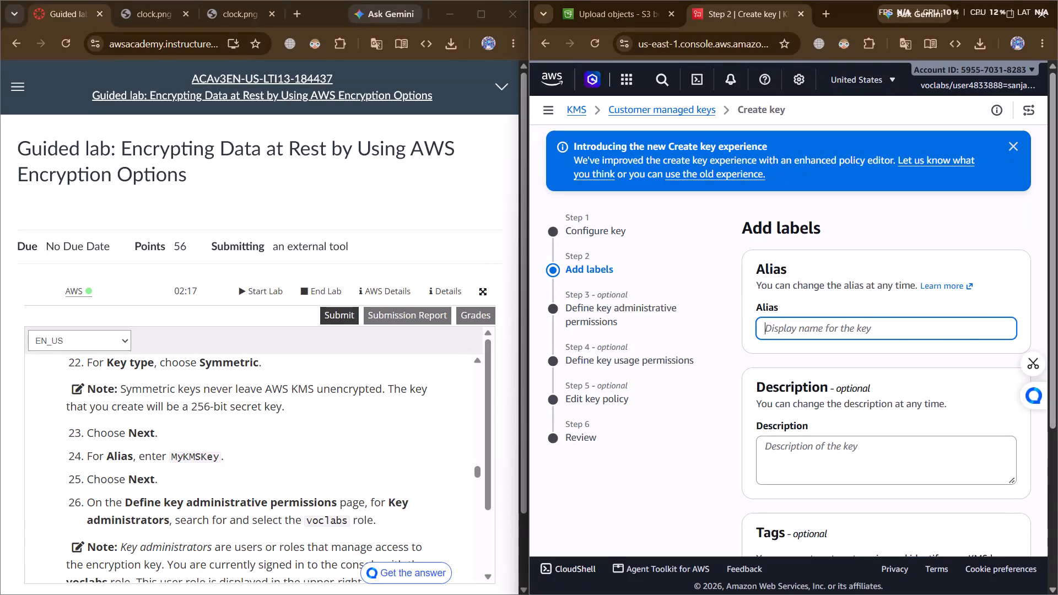
Set the key's alias to MyKMSKey and continue to the key administrative permissions.
left_click(862, 327)
type("My")
type("KMSKey")
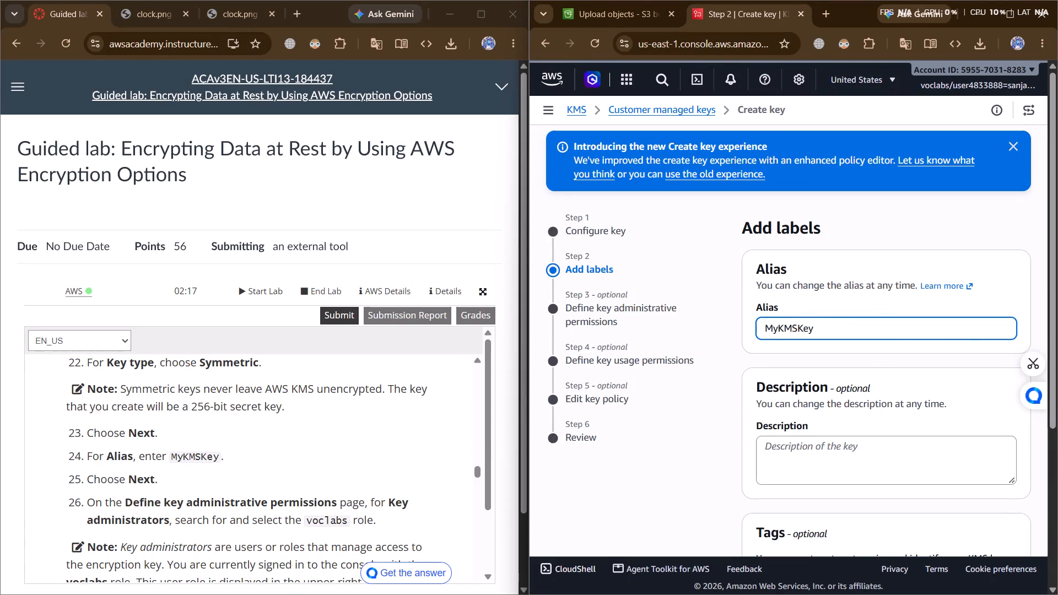
scroll(321, 473, "down", 1)
scroll(589, 483, "down", 5)
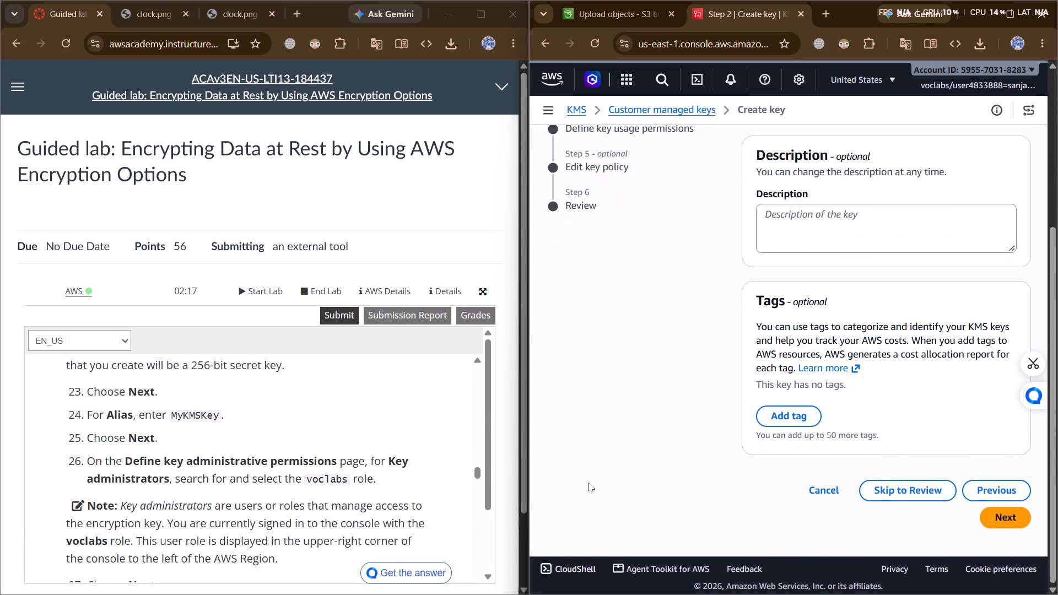
left_click(1003, 515)
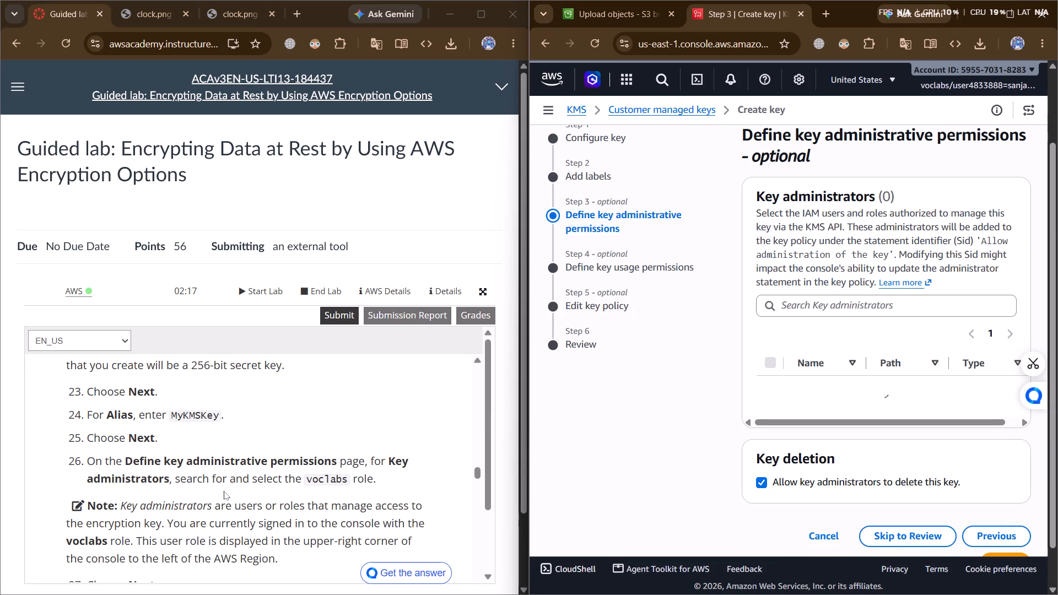
Search the key administrators for "vocla", select the voclabs role, and continue to the key usage permissions.
scroll(224, 489, "down", 2)
scroll(224, 489, "up", 1)
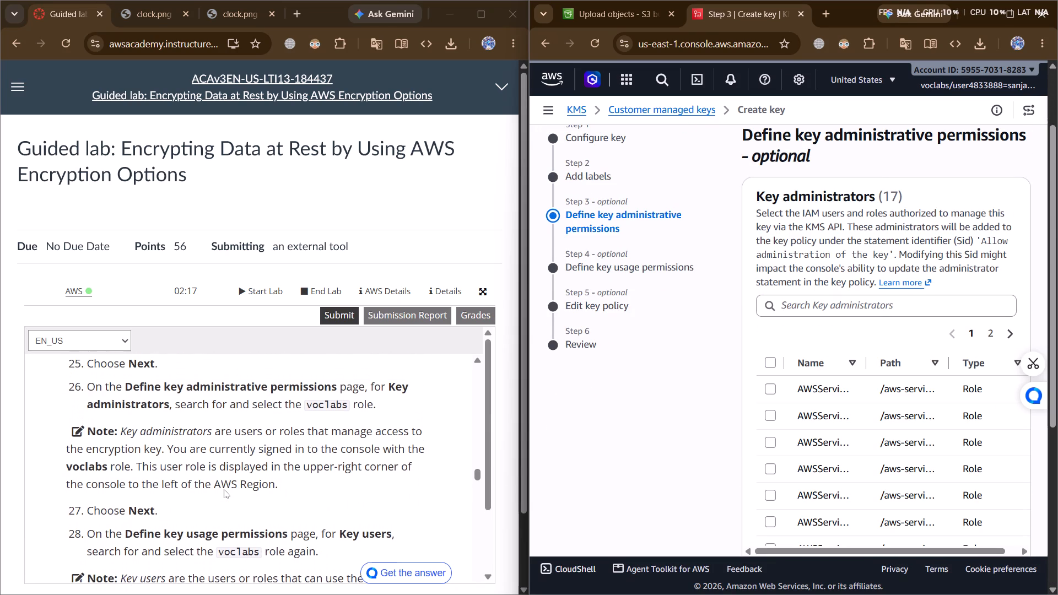
scroll(224, 489, "up", 1)
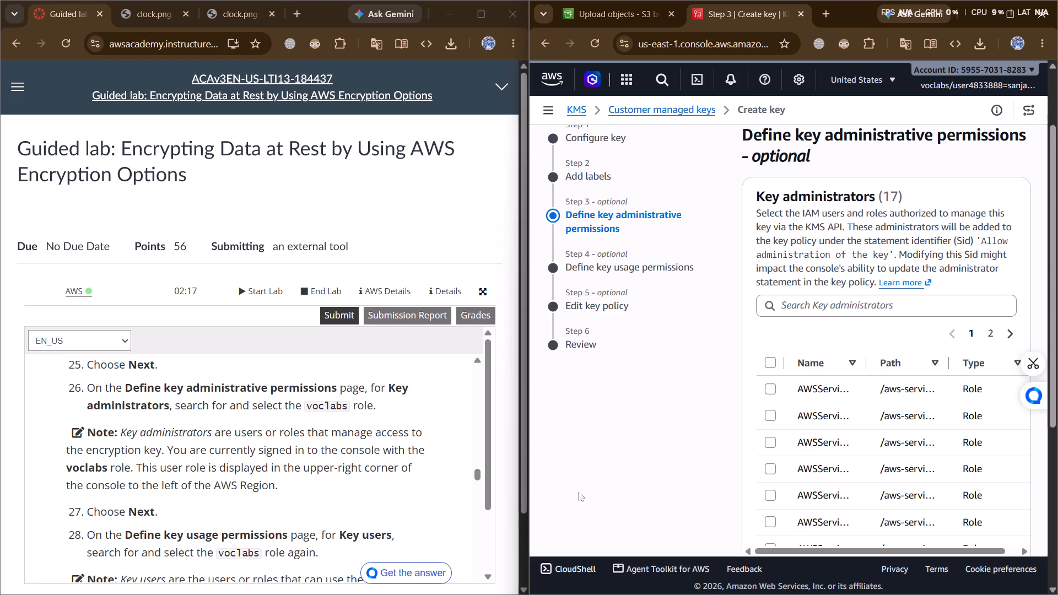
scroll(884, 482, "down", 3)
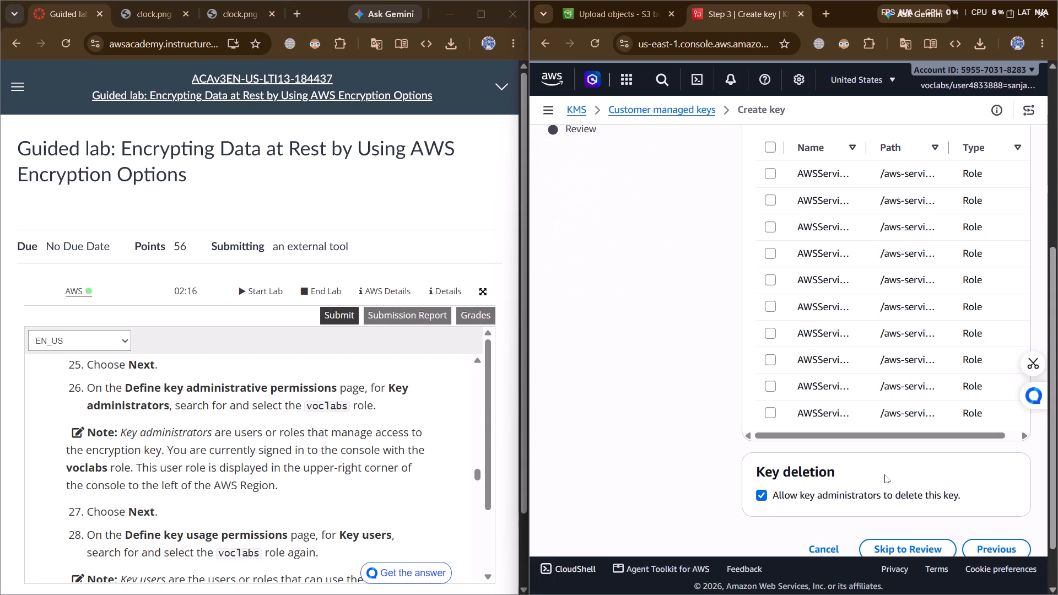
scroll(828, 467, "up", 4)
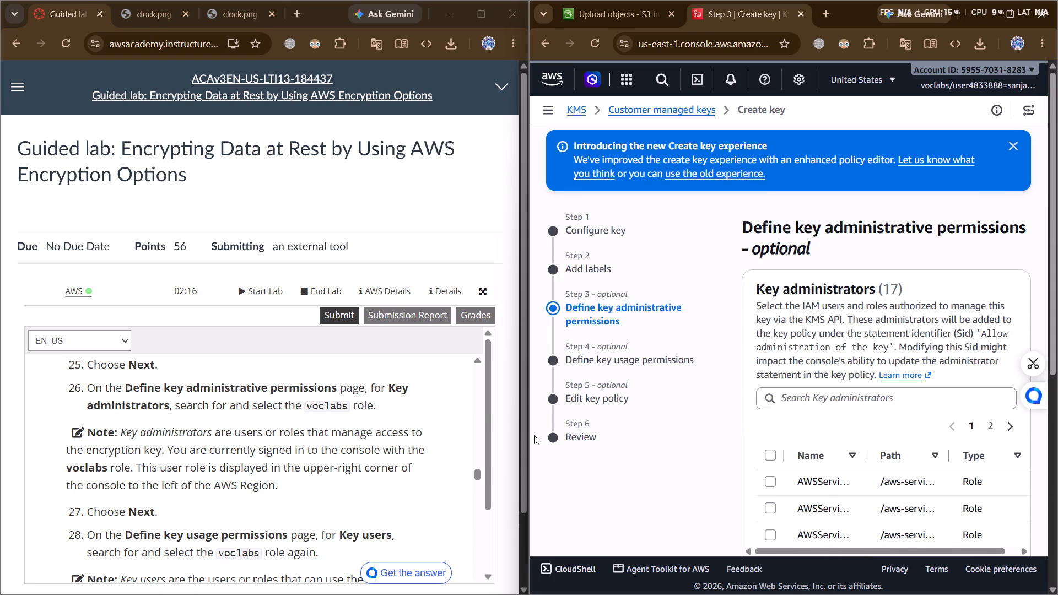
left_click(814, 396)
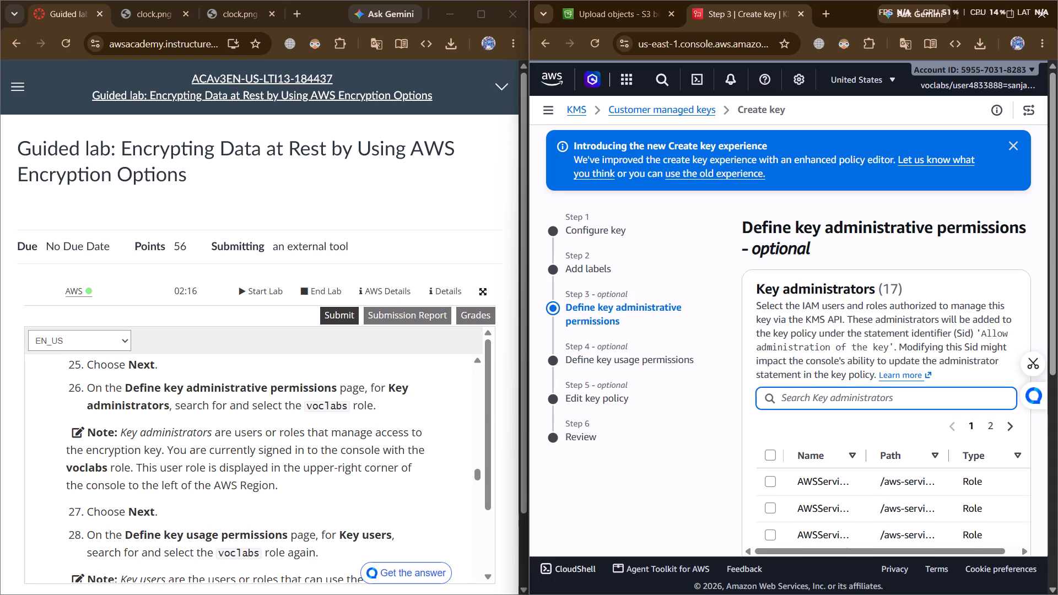
type("vox")
key("BackSpace")
key("c")
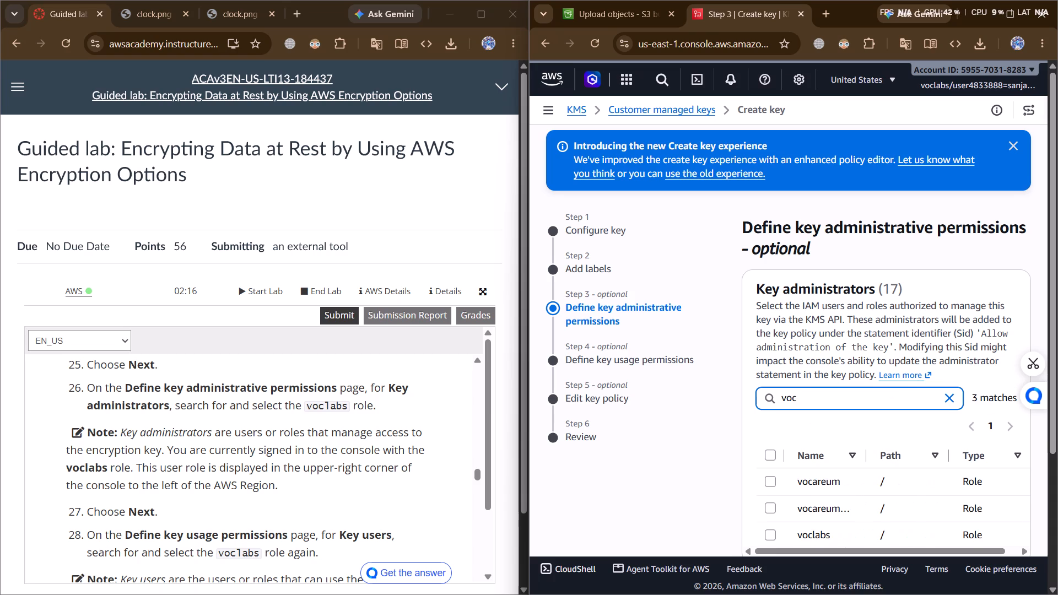
type("la")
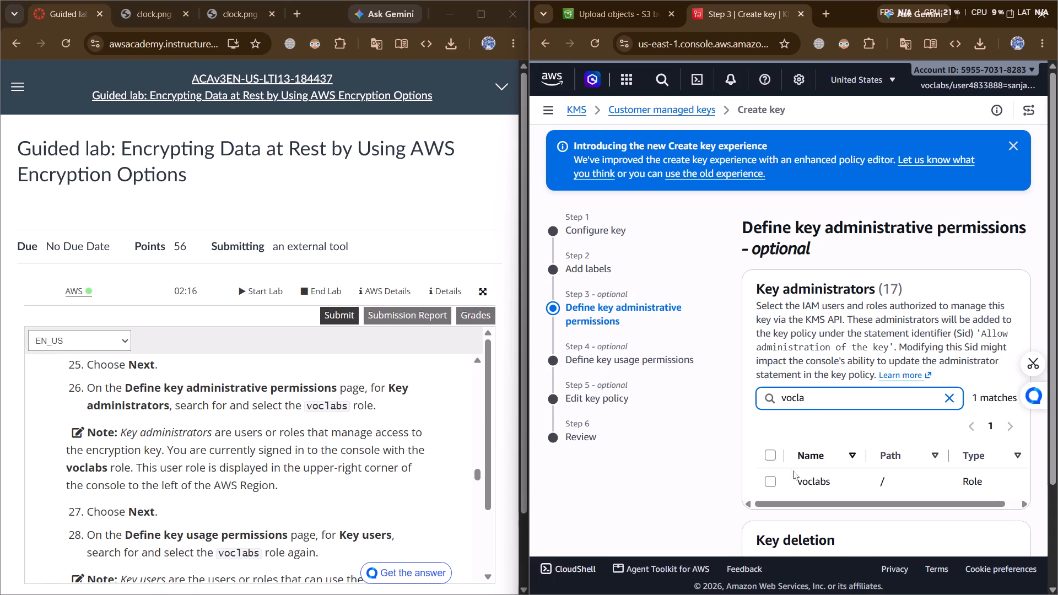
left_click(773, 486)
scroll(637, 456, "down", 2)
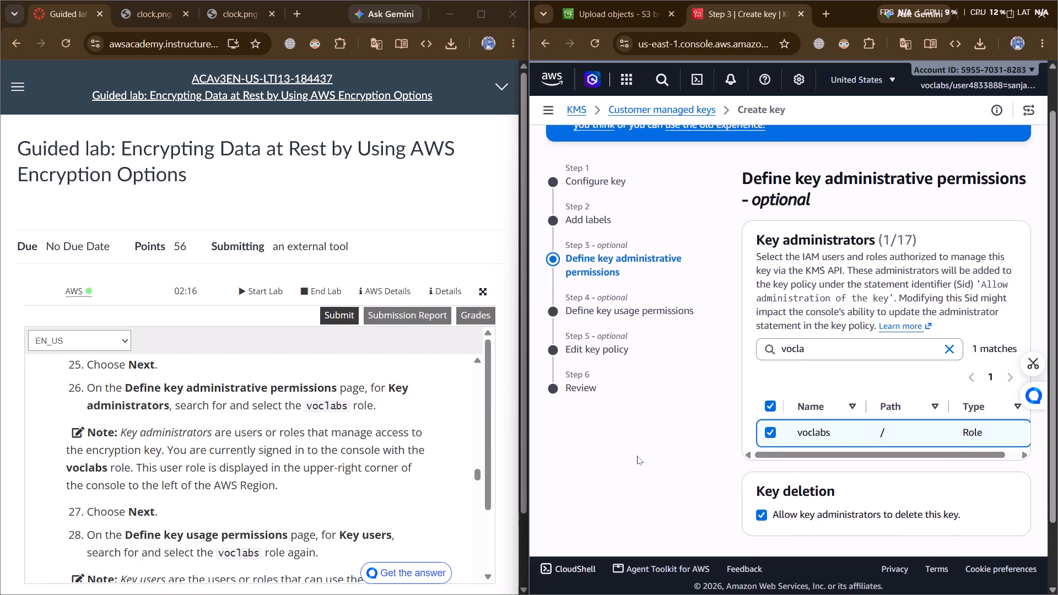
scroll(637, 456, "down", 2)
left_click(992, 510)
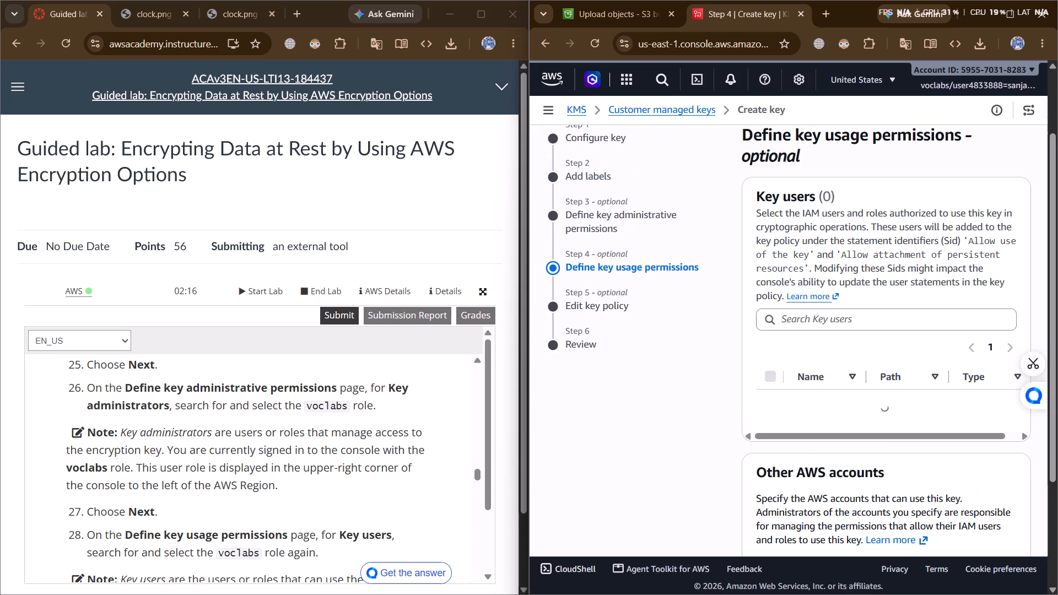
Search the key users for "vocla", select the voclabs role, and continue to the key policy.
scroll(401, 441, "down", 1)
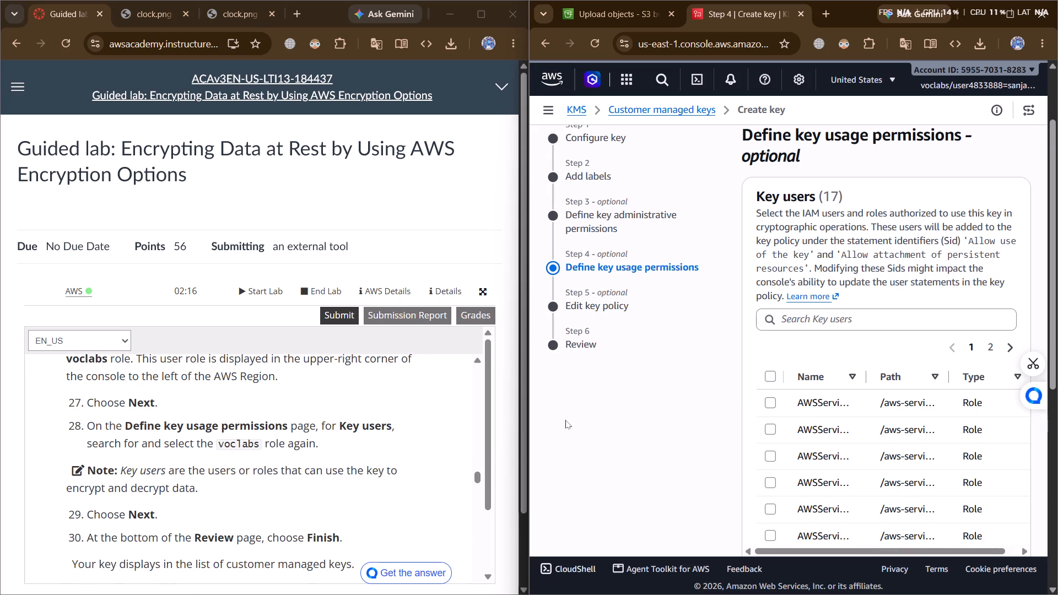
scroll(286, 464, "up", 1)
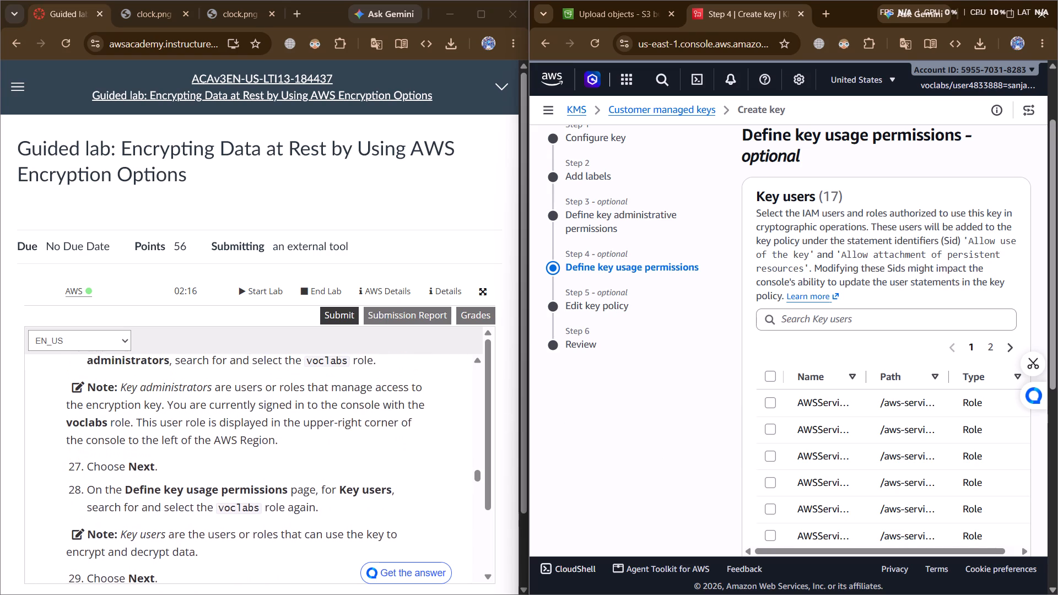
scroll(286, 464, "up", 1)
left_click(795, 321)
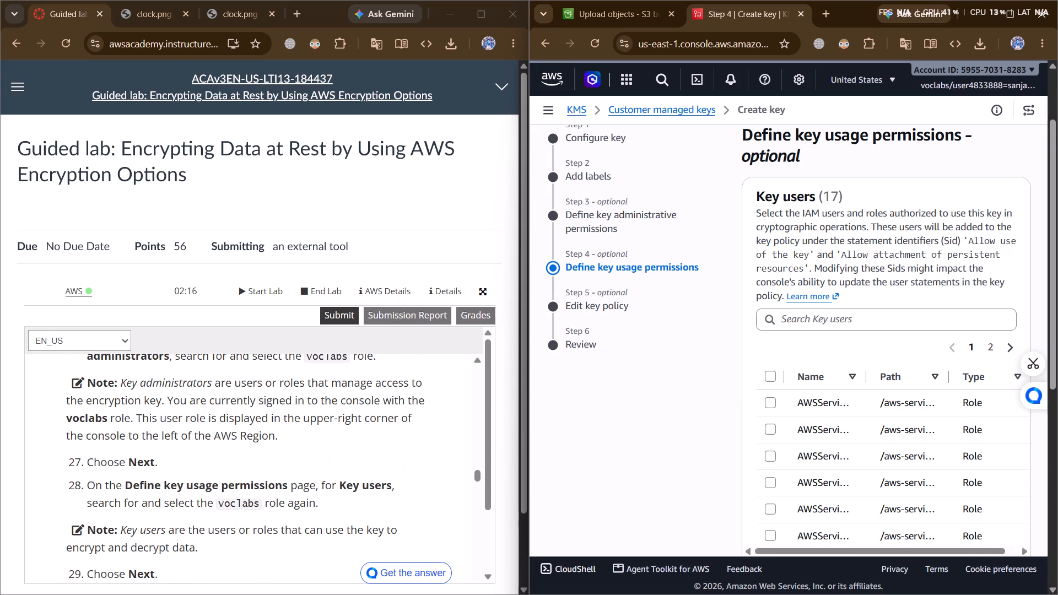
type("vocla")
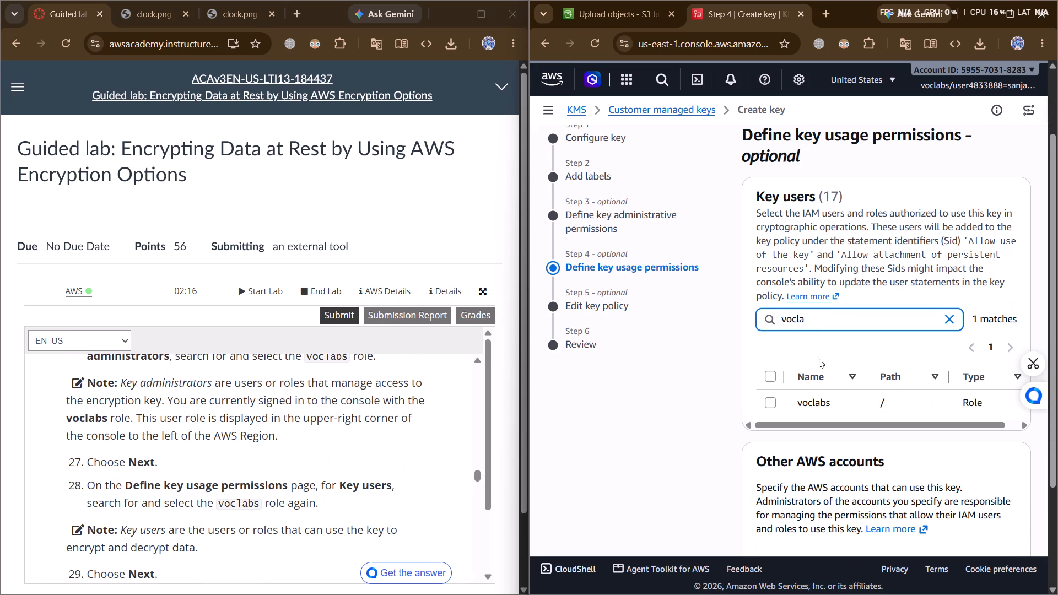
left_click(773, 403)
left_click(647, 441)
scroll(647, 441, "down", 2)
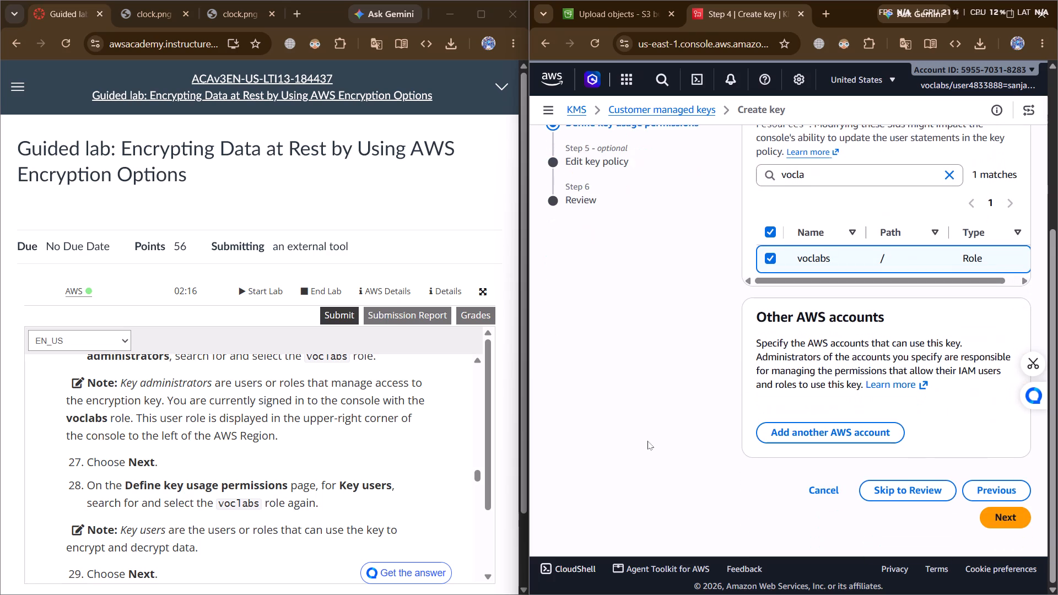
scroll(647, 441, "down", 1)
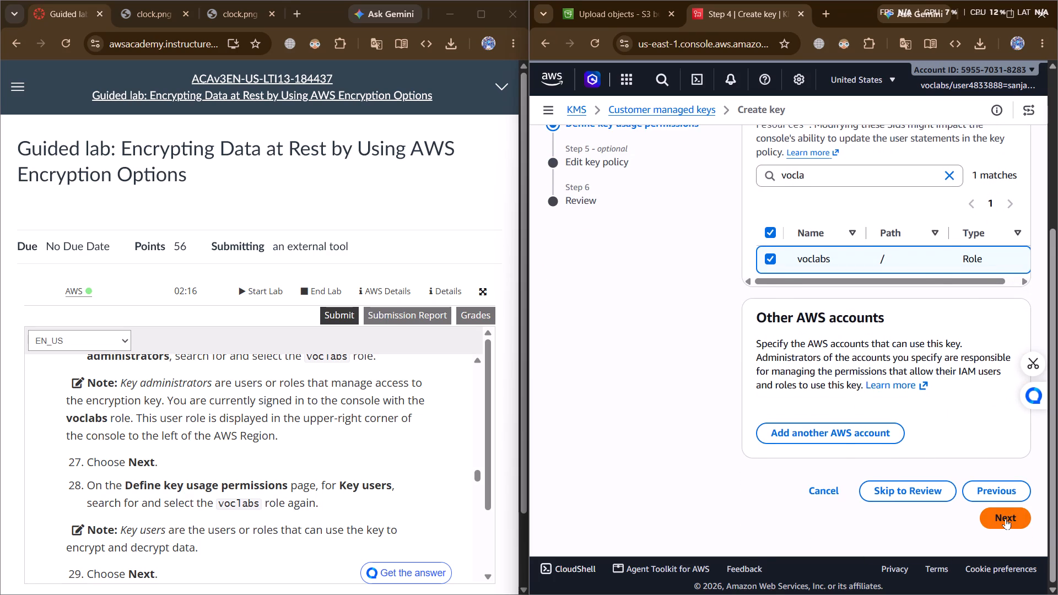
left_click(1006, 518)
Check the key policy against the lab instructions, keep the default policy, and continue to the Review page.
scroll(338, 450, "down", 3)
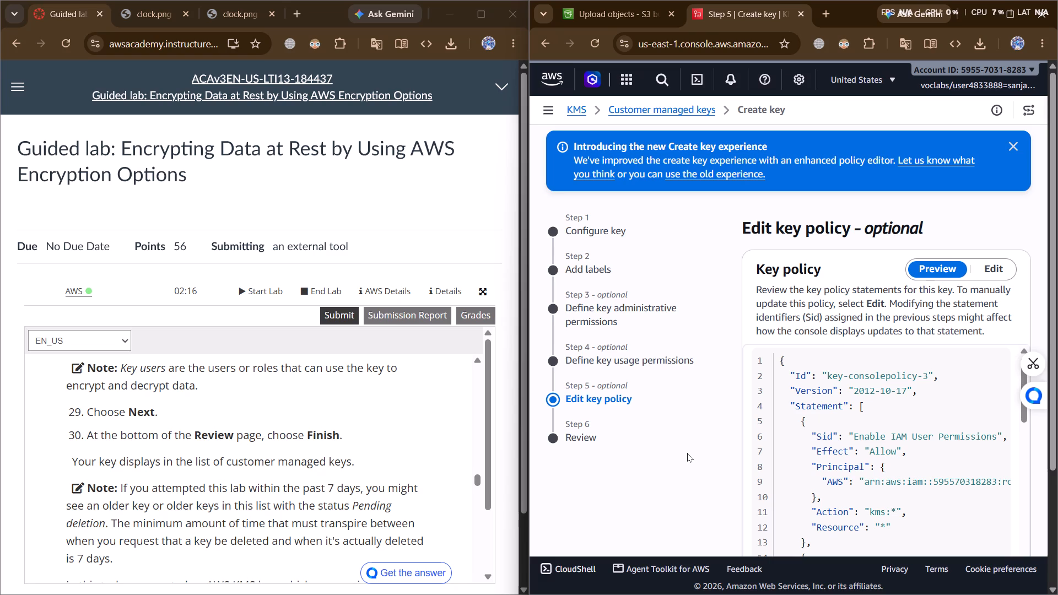
scroll(687, 453, "down", 3)
scroll(687, 453, "up", 1)
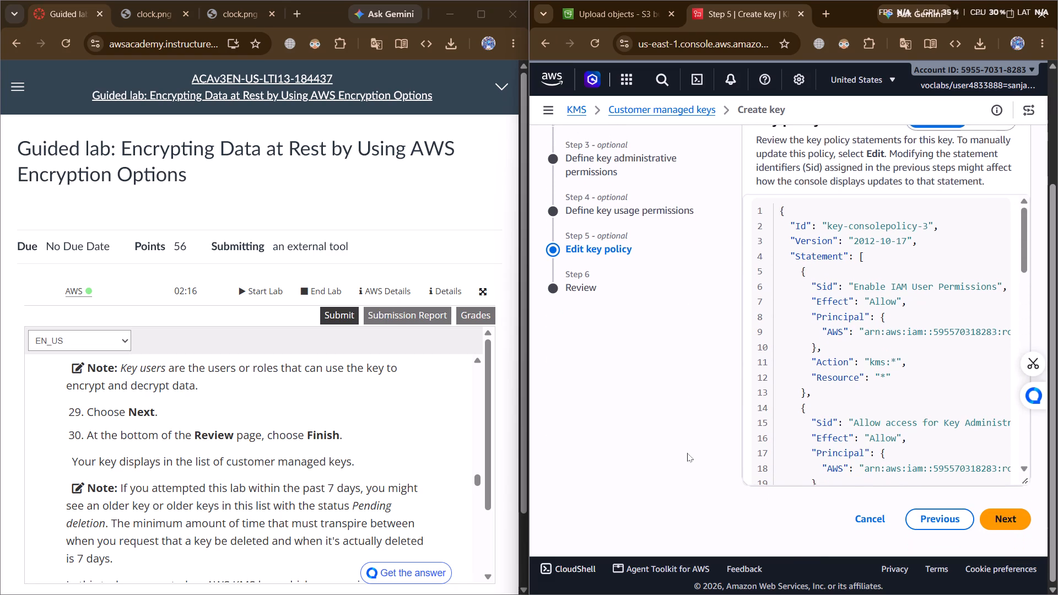
scroll(687, 453, "up", 1)
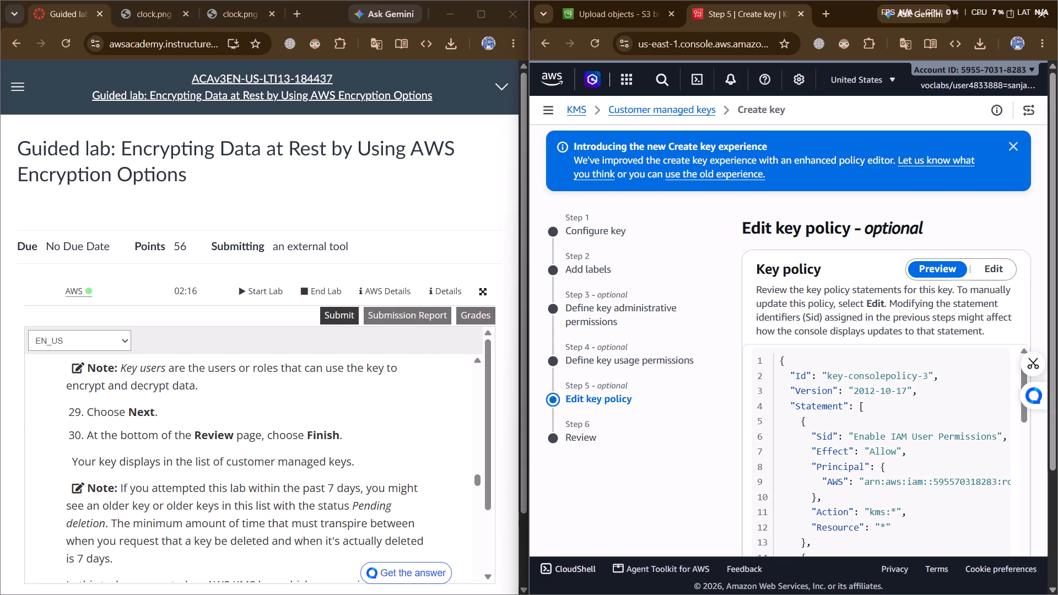
scroll(310, 412, "right", 1)
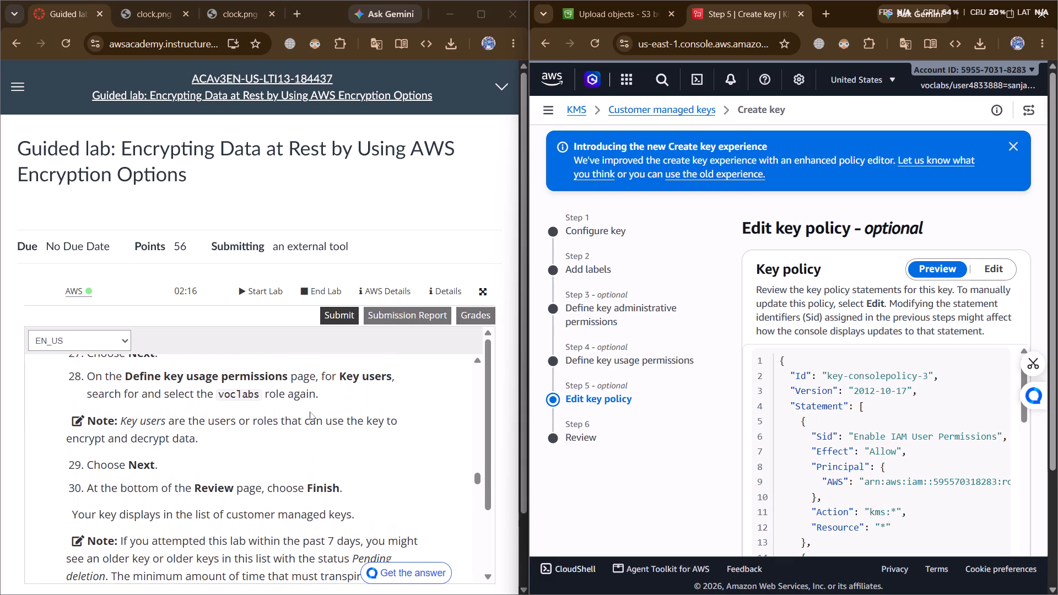
scroll(310, 412, "right", 1)
scroll(310, 412, "down", 1)
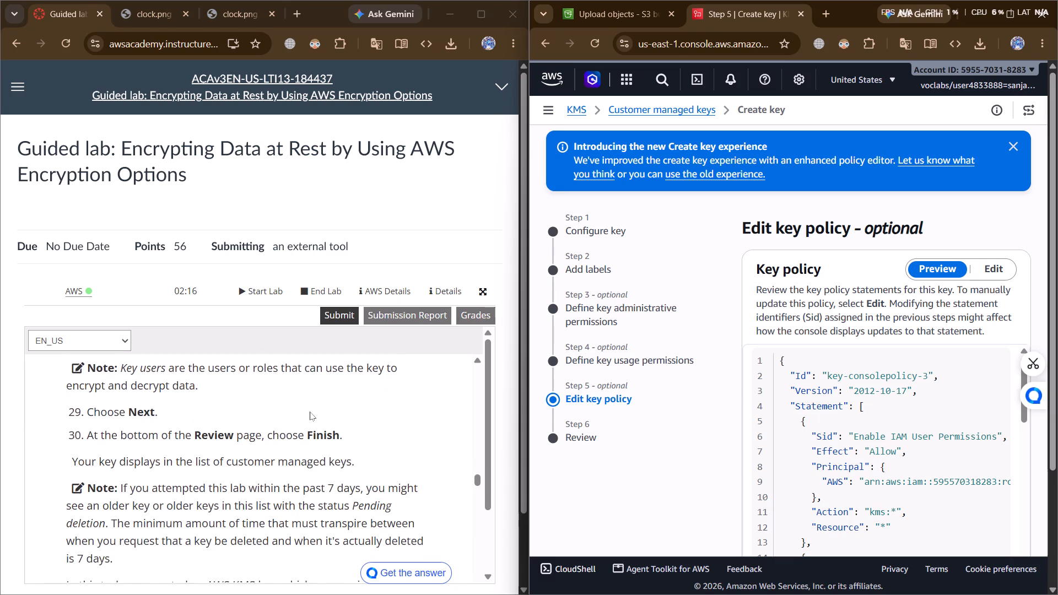
scroll(310, 412, "down", 1)
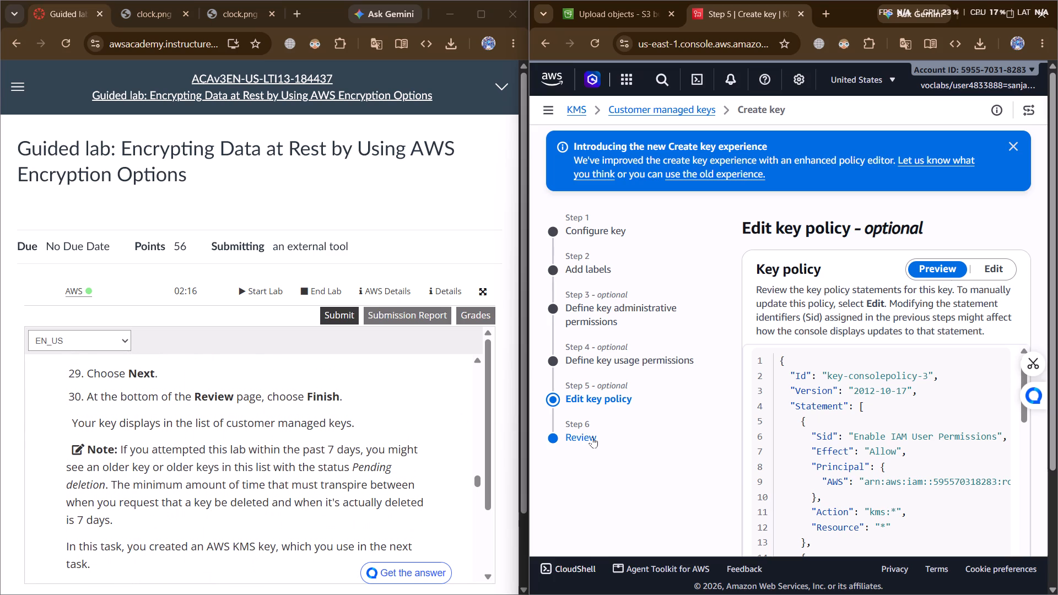
scroll(720, 442, "down", 4)
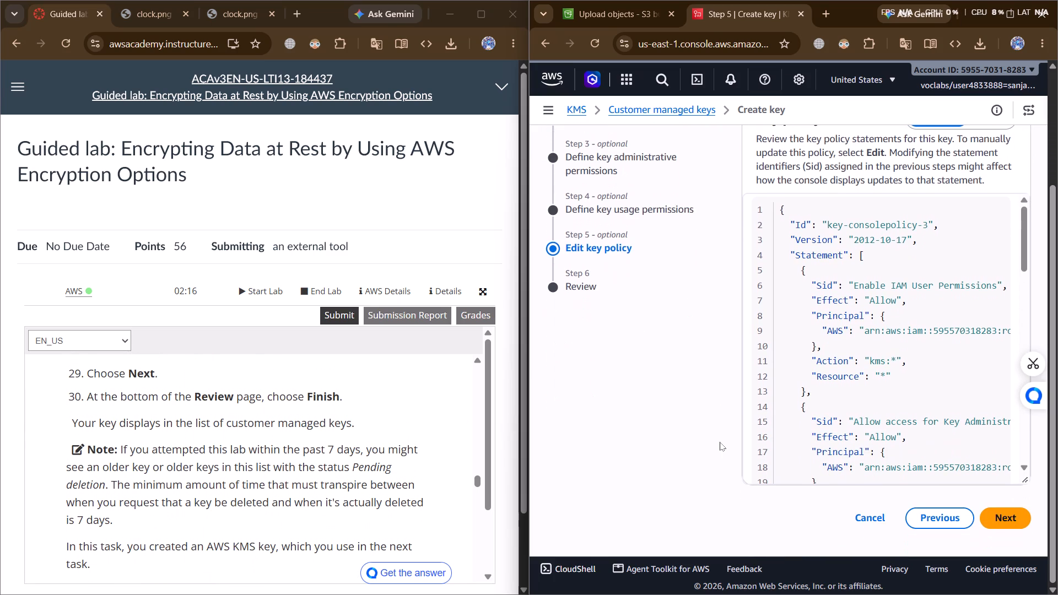
left_click(990, 513)
Review the key's configuration, users and policy, and finish creating the key.
scroll(795, 462, "down", 1)
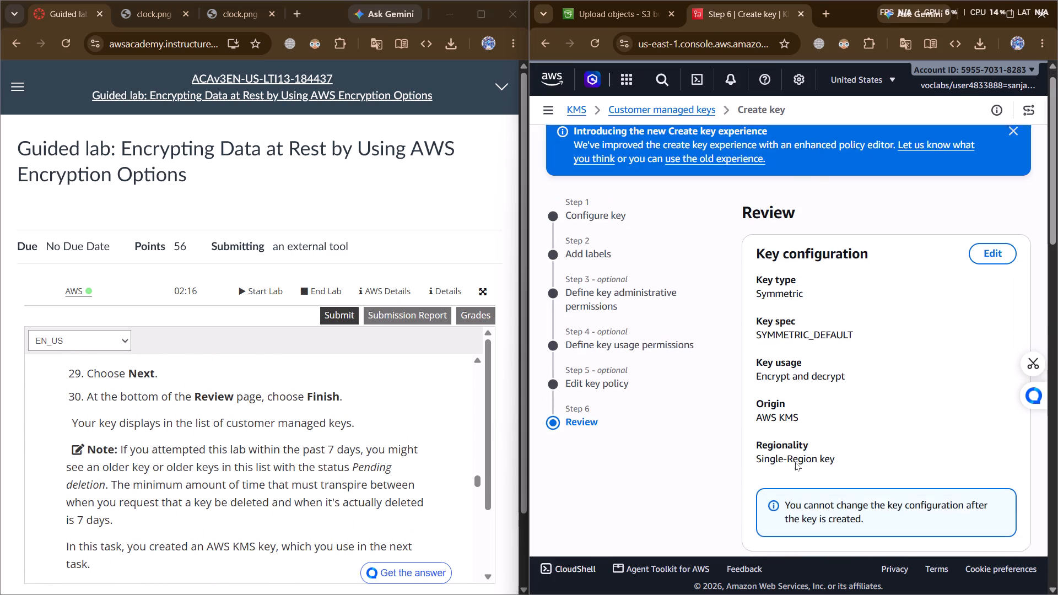
scroll(795, 462, "down", 14)
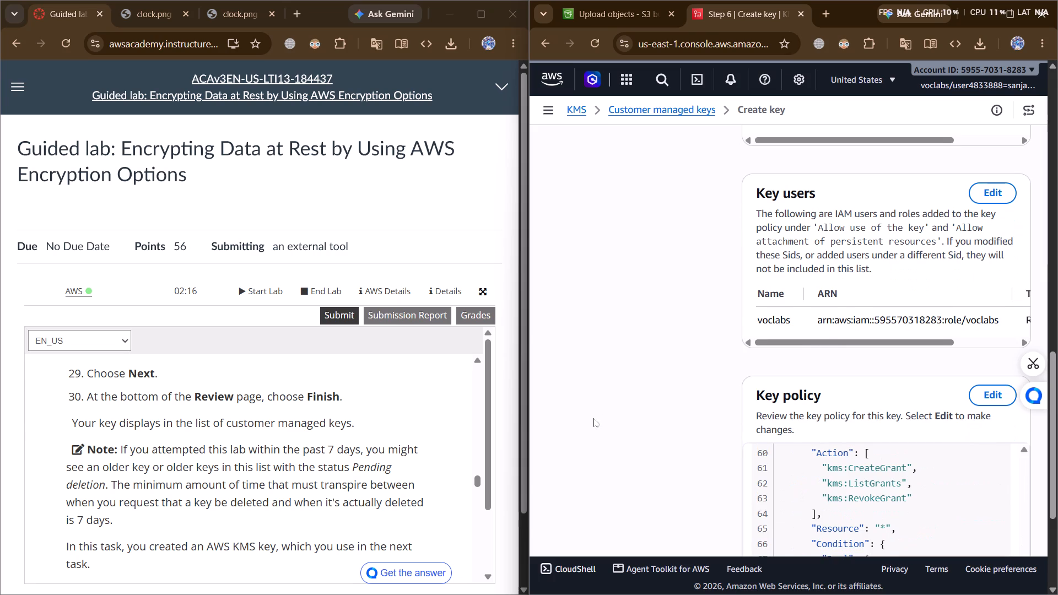
scroll(593, 418, "down", 7)
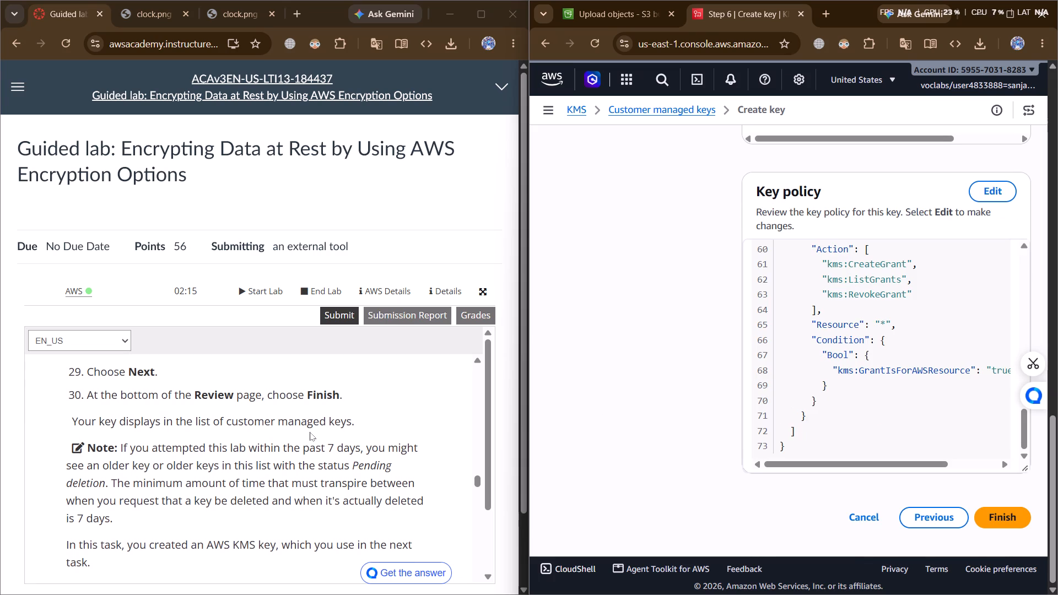
left_click(996, 517)
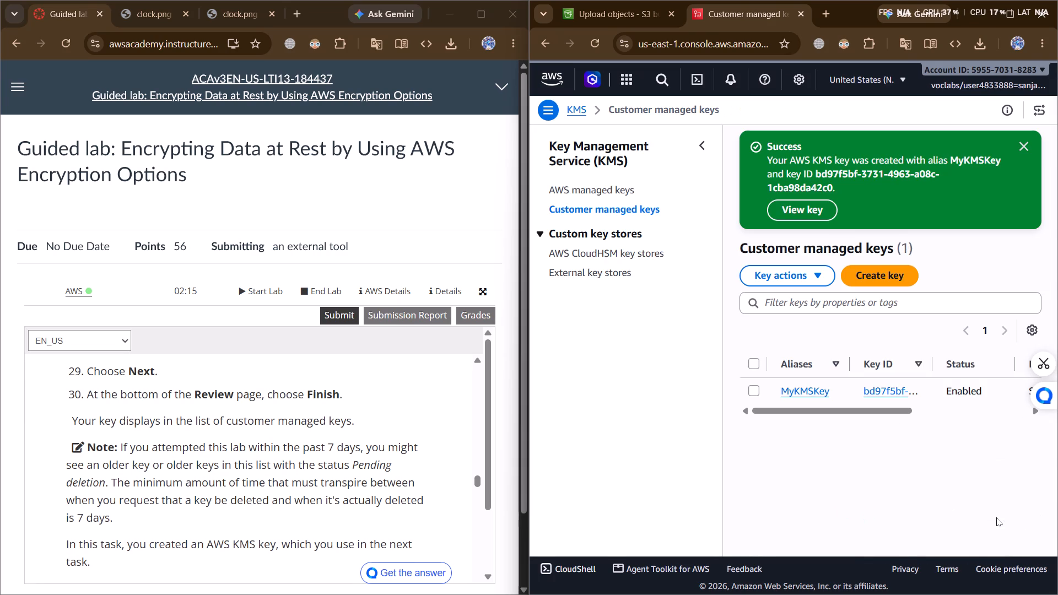
Read the Task 3 introduction and its first instructions for observing the EC2 instance's root volume.
scroll(367, 495, "down", 3)
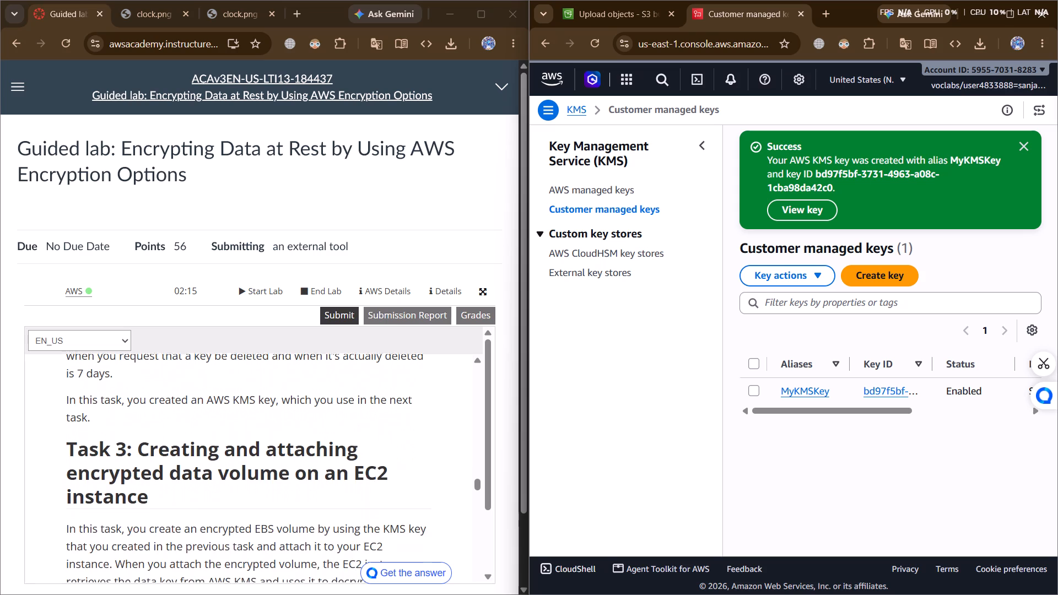
scroll(367, 495, "down", 3)
scroll(367, 495, "right", 1)
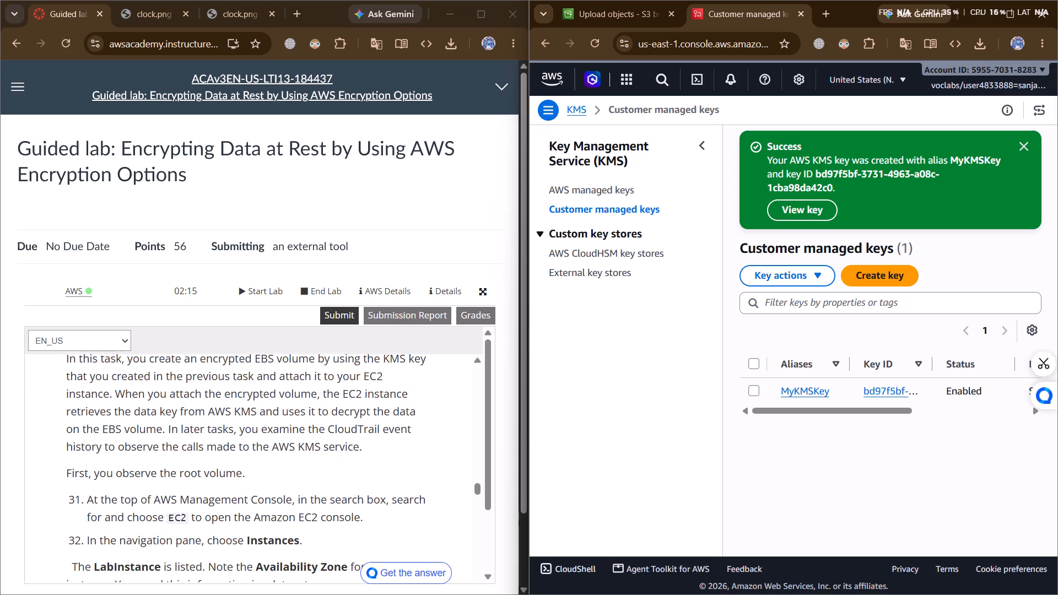
scroll(367, 495, "right", 1)
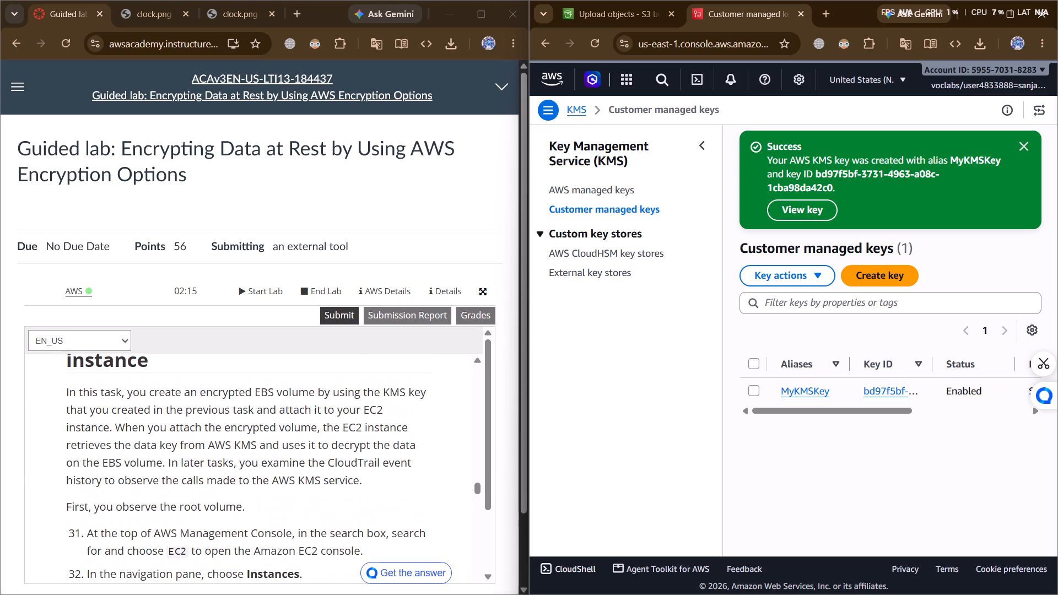
scroll(367, 495, "right", 1)
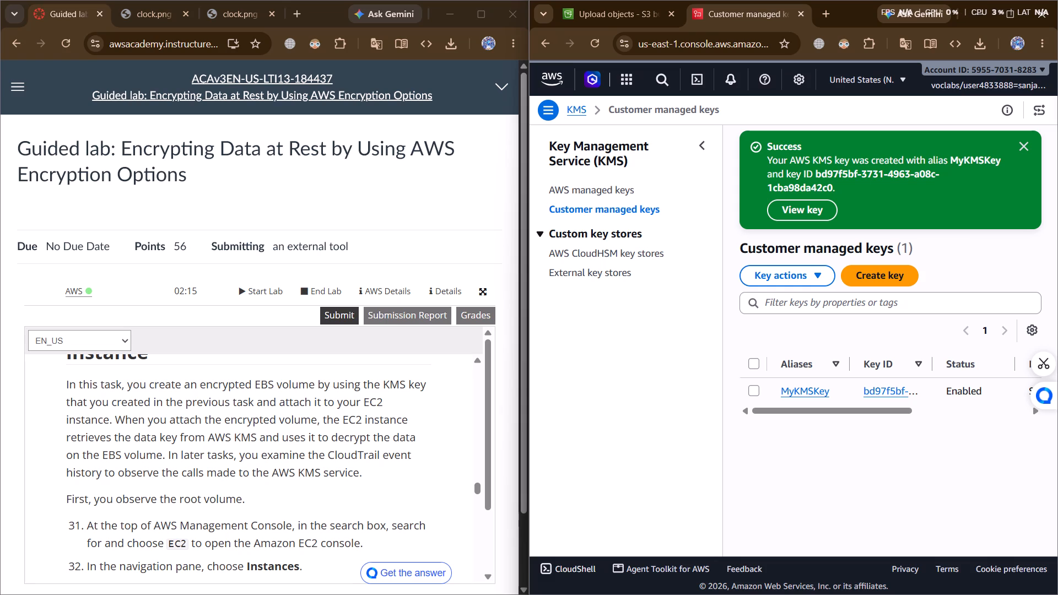
scroll(279, 493, "down", 1)
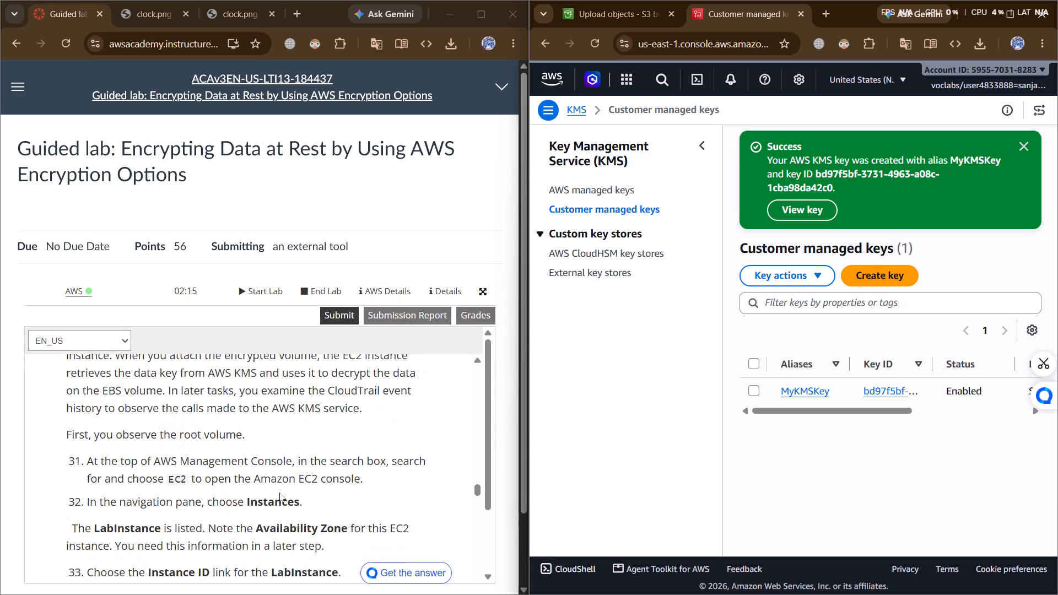
scroll(279, 493, "down", 1)
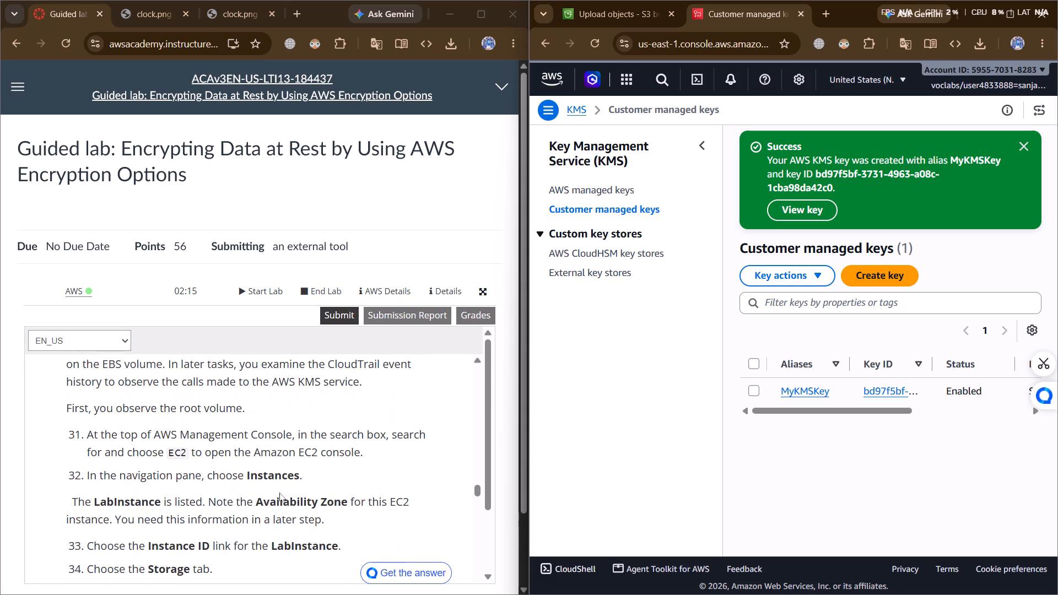
Search the AWS services for "EC", open the EC2 console, and list all instances without the running-state filter.
left_click(663, 77)
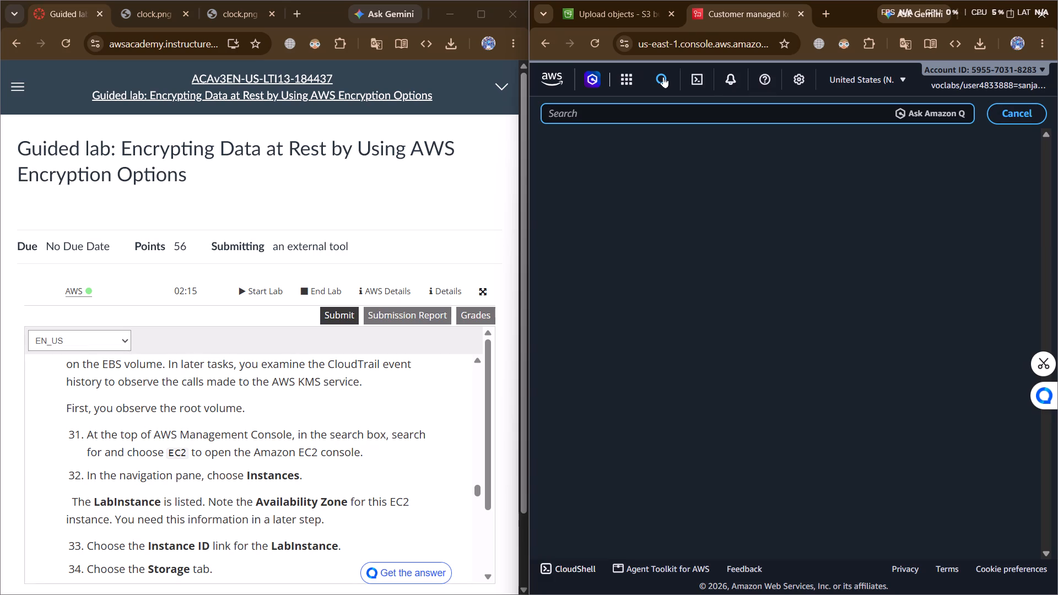
type("EC")
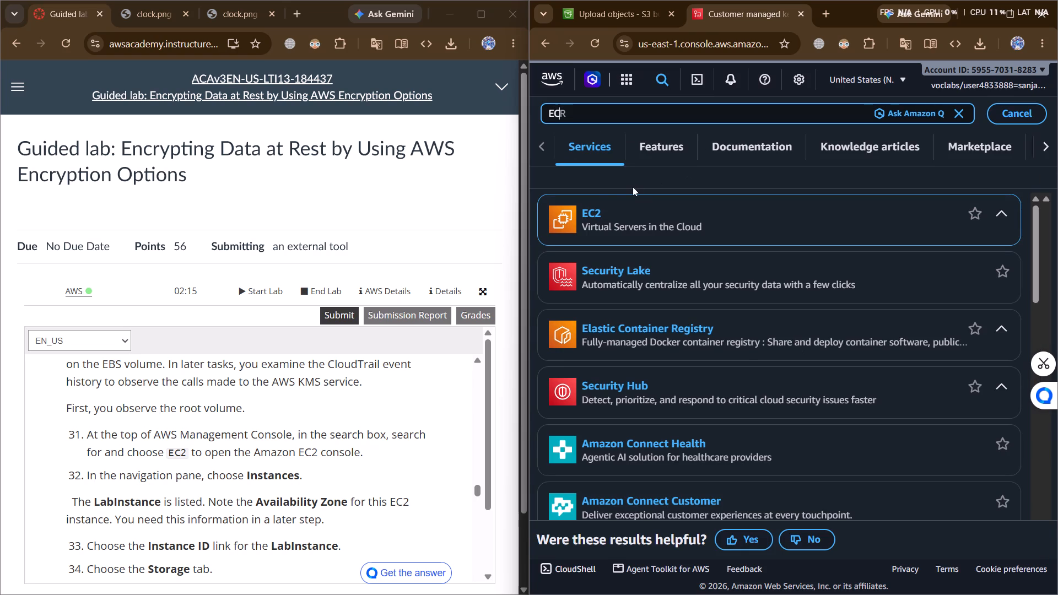
left_click(589, 210)
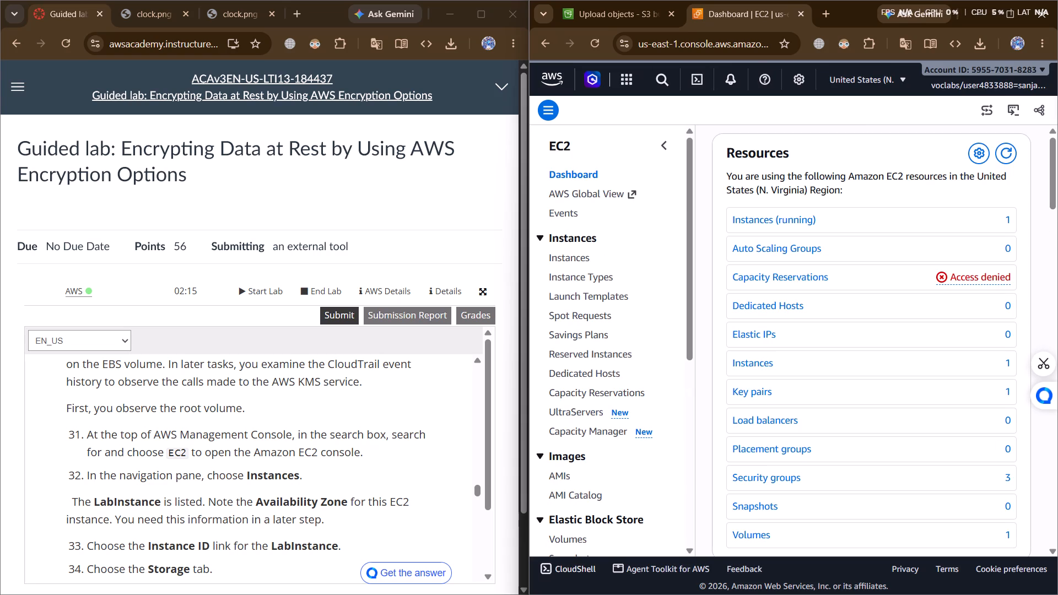
left_click(754, 222)
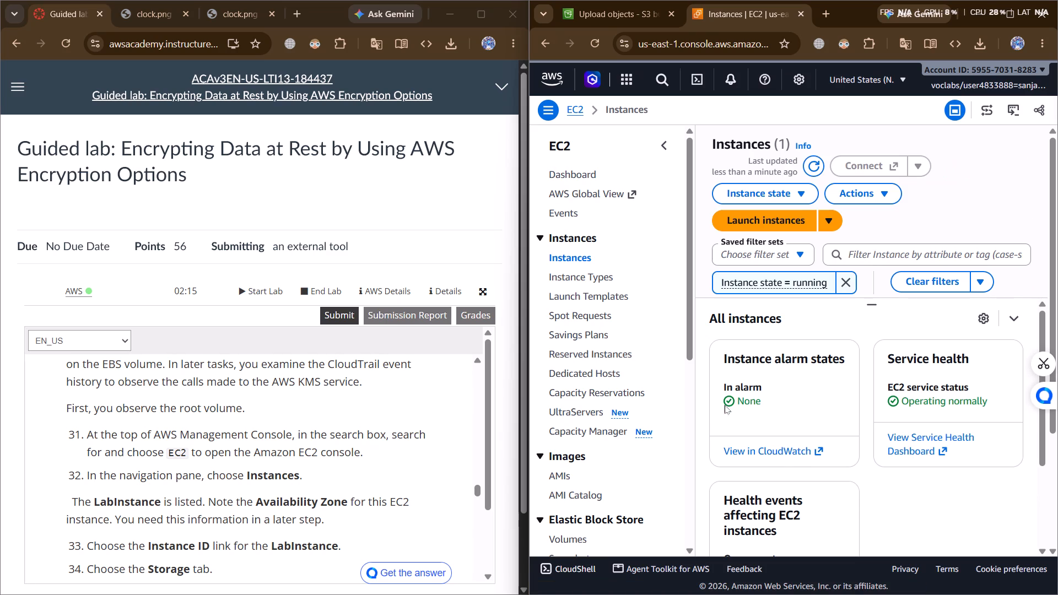
left_click(574, 259)
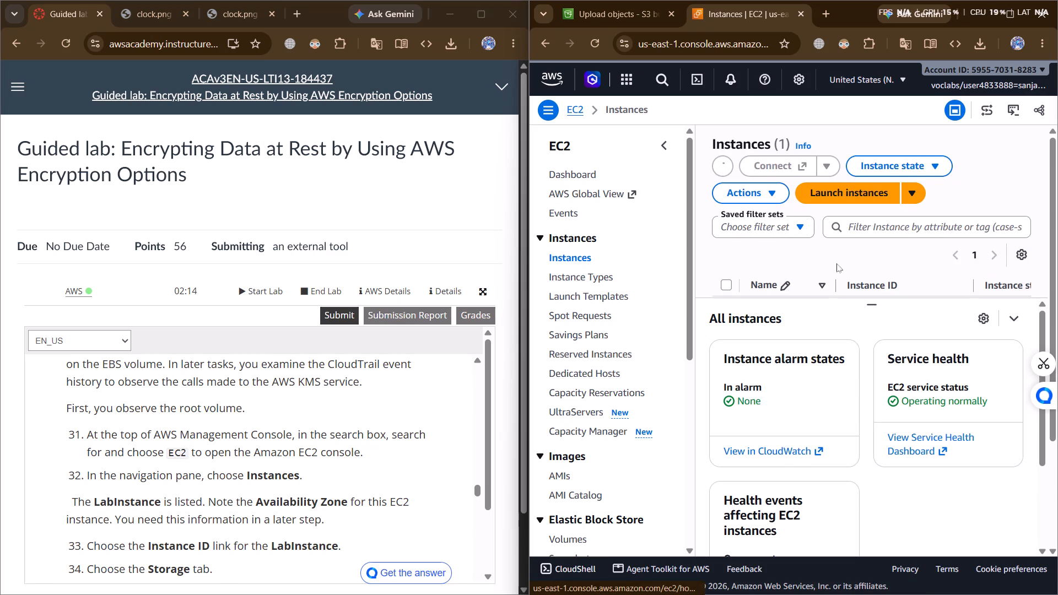
Enlarge the instances list area and check the Availability Zone of LabInstance, as the lab instructions ask.
left_click_drag(871, 302, 923, 513)
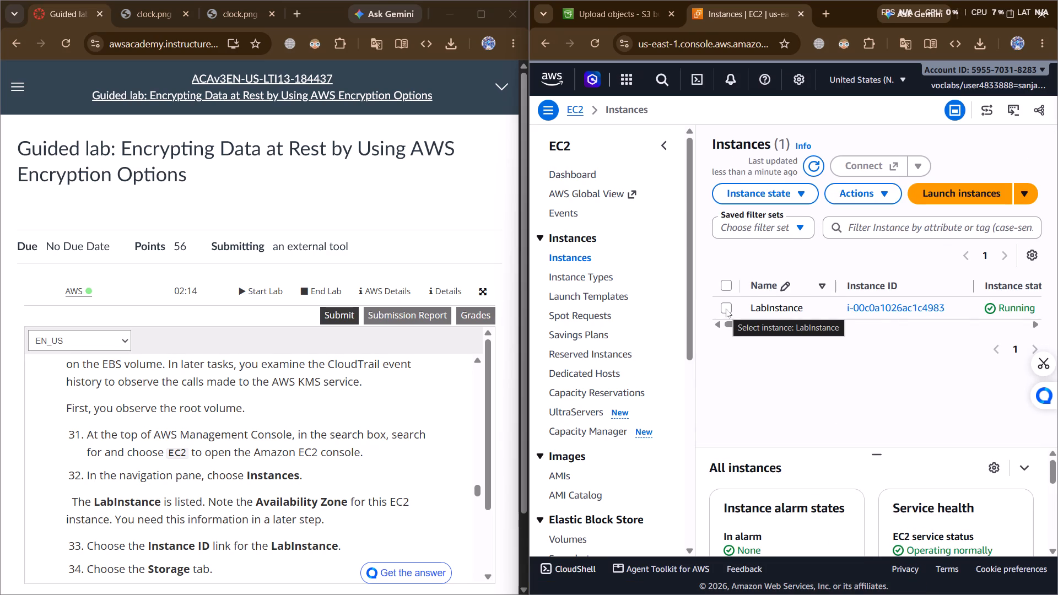
scroll(433, 511, "down", 1)
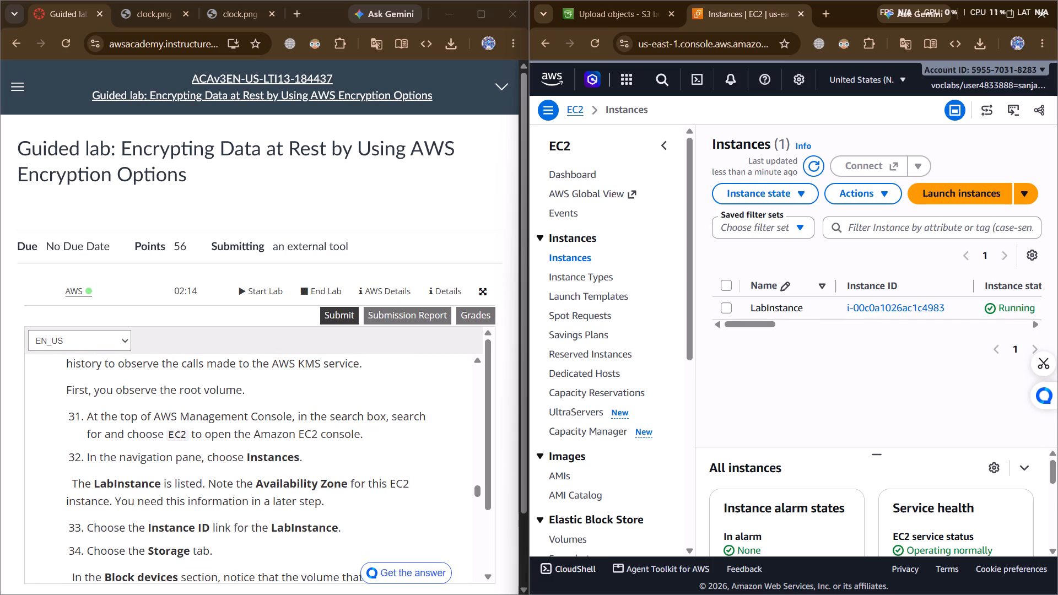
scroll(894, 311, "left", 8)
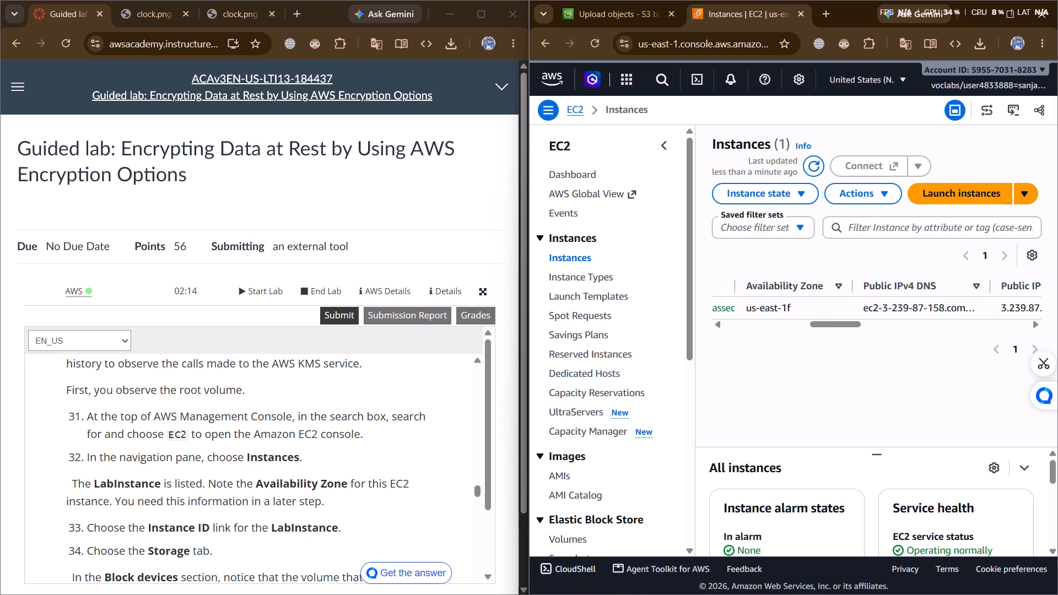
scroll(759, 304, "right", 5)
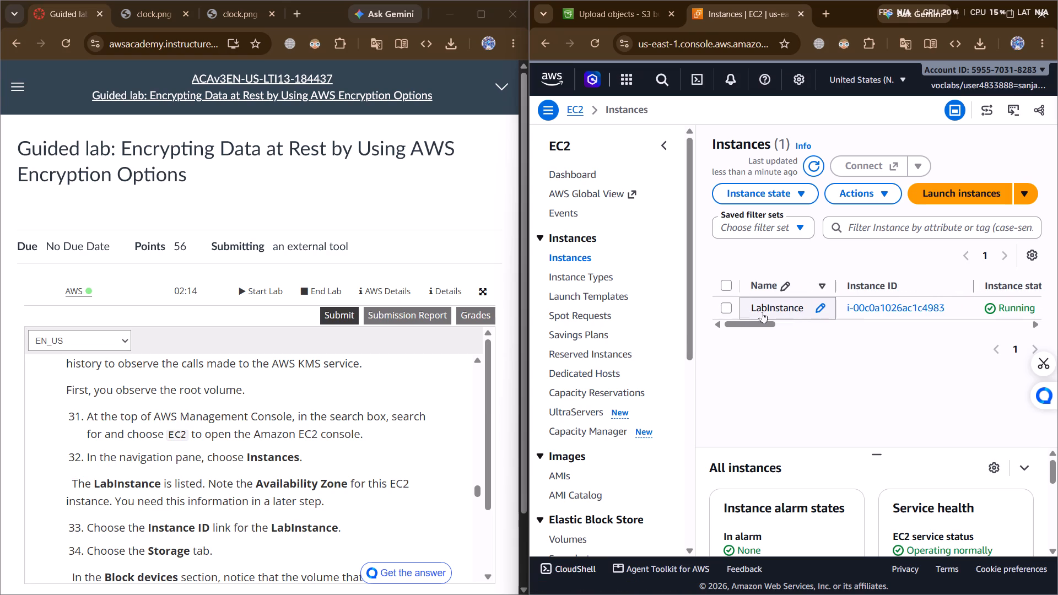
Open the details of LabInstance and show its Storage information.
left_click(874, 306)
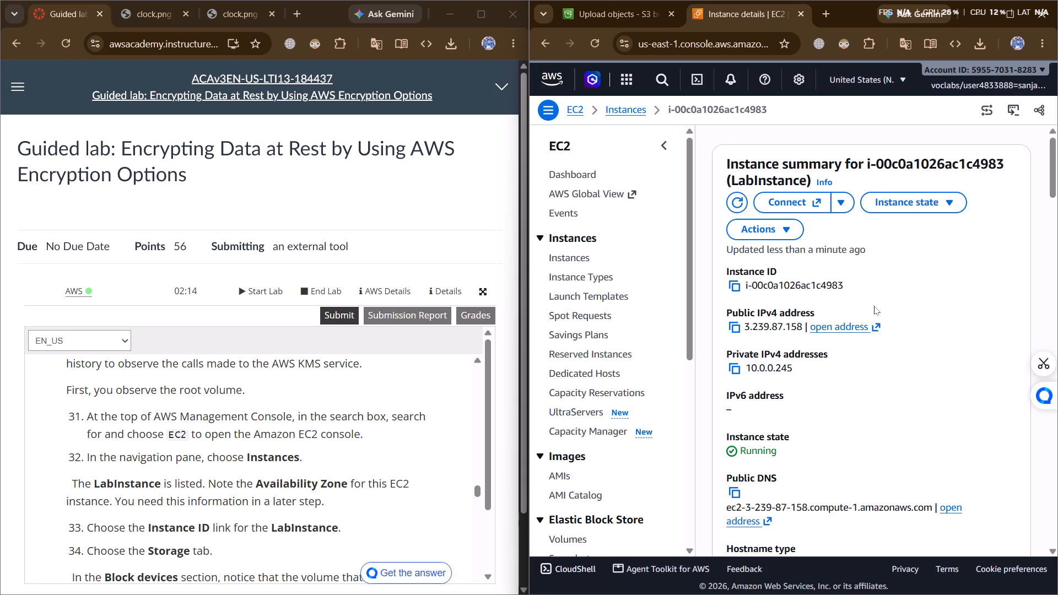
scroll(879, 373, "down", 3)
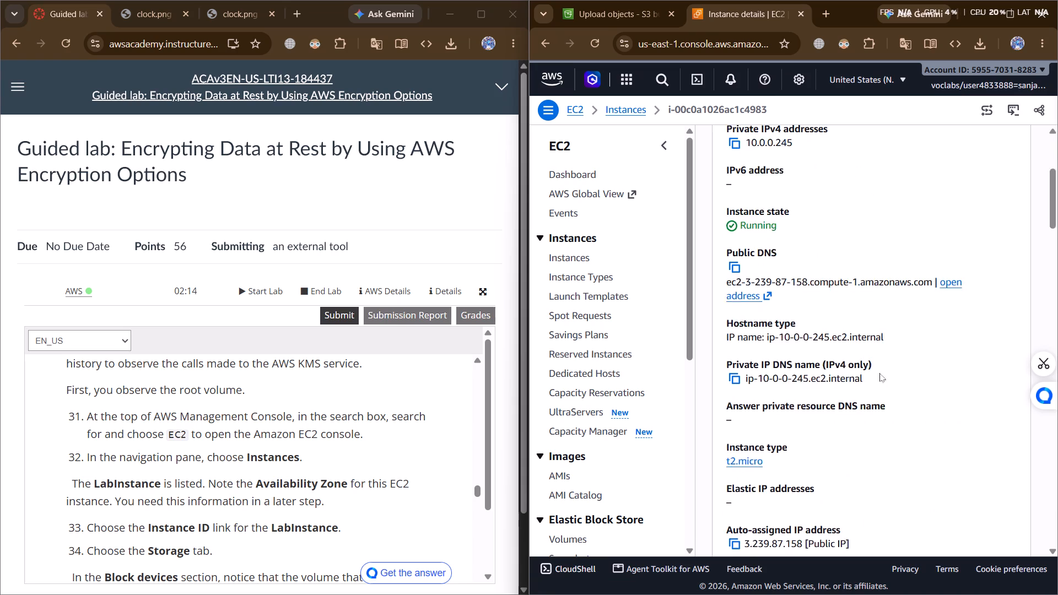
scroll(879, 373, "down", 9)
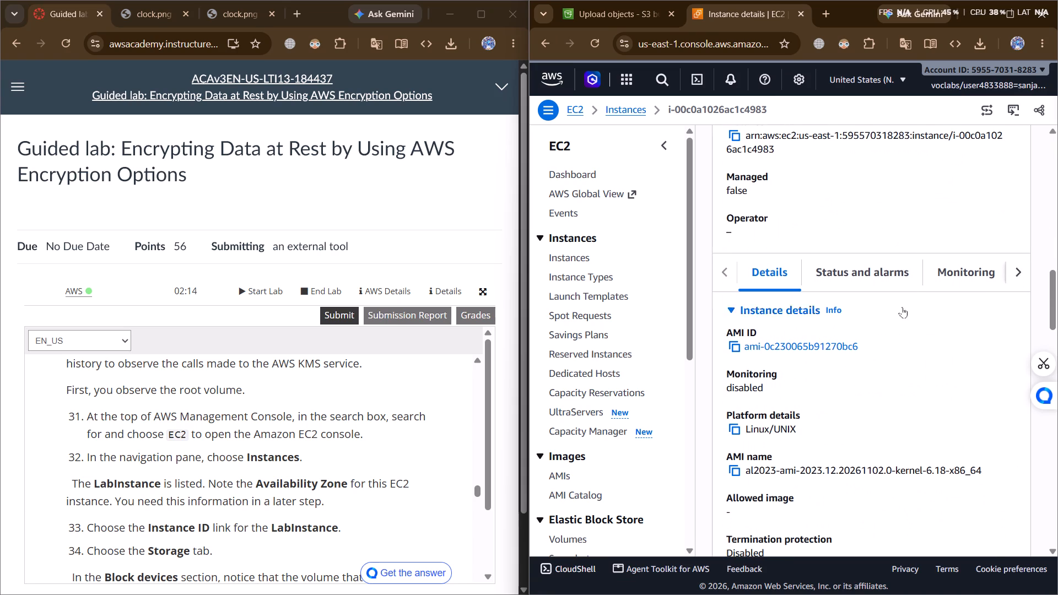
left_click(1012, 275)
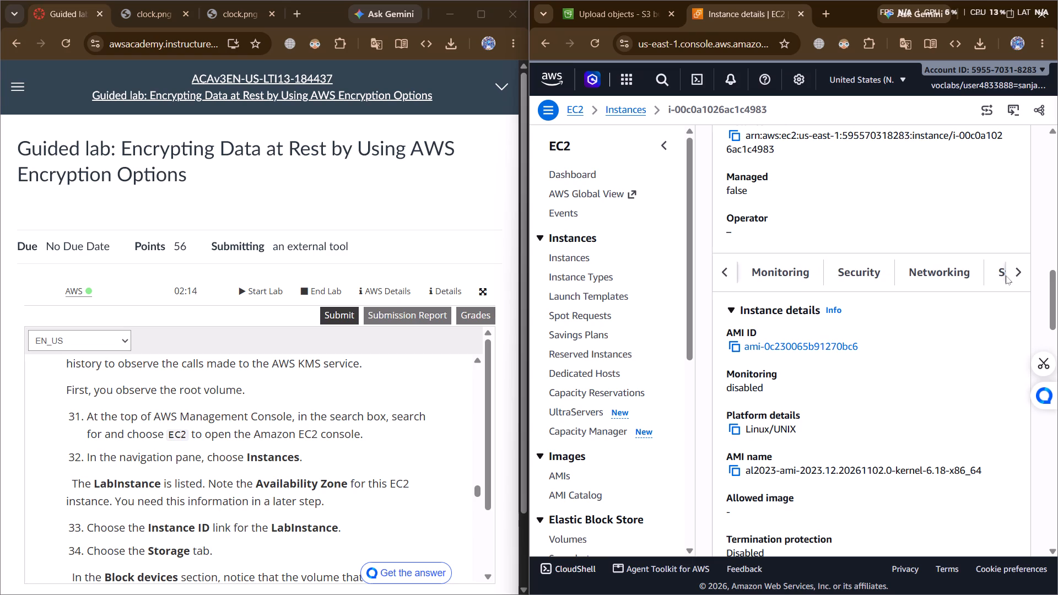
left_click(1006, 275)
left_click(1012, 276)
left_click(914, 268)
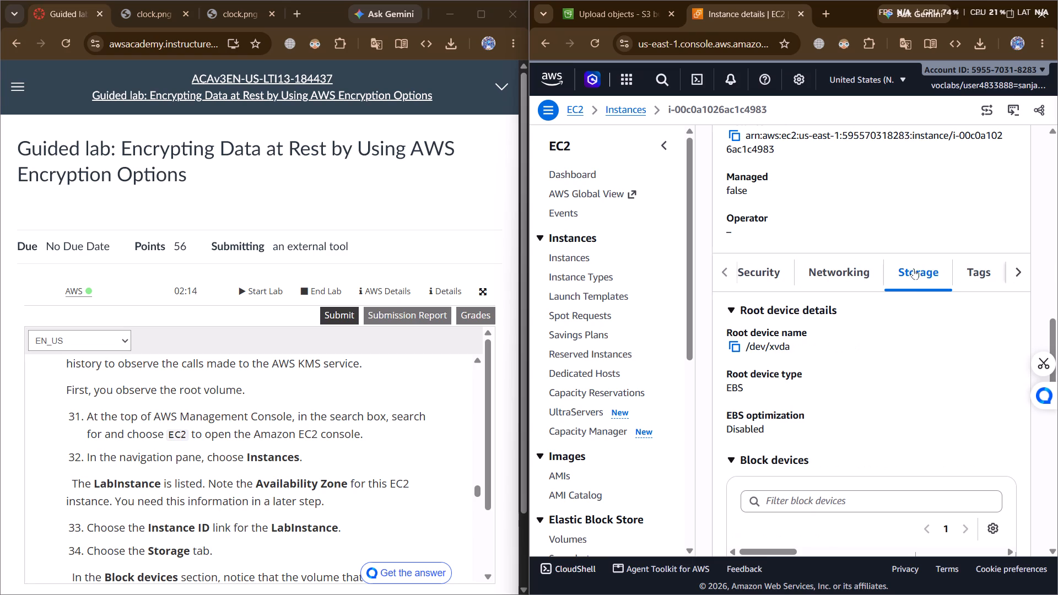
Examine LabInstance's block devices and volume monitoring against the lab's notes on the root volume and steps 33 to 37.
scroll(259, 474, "down", 1)
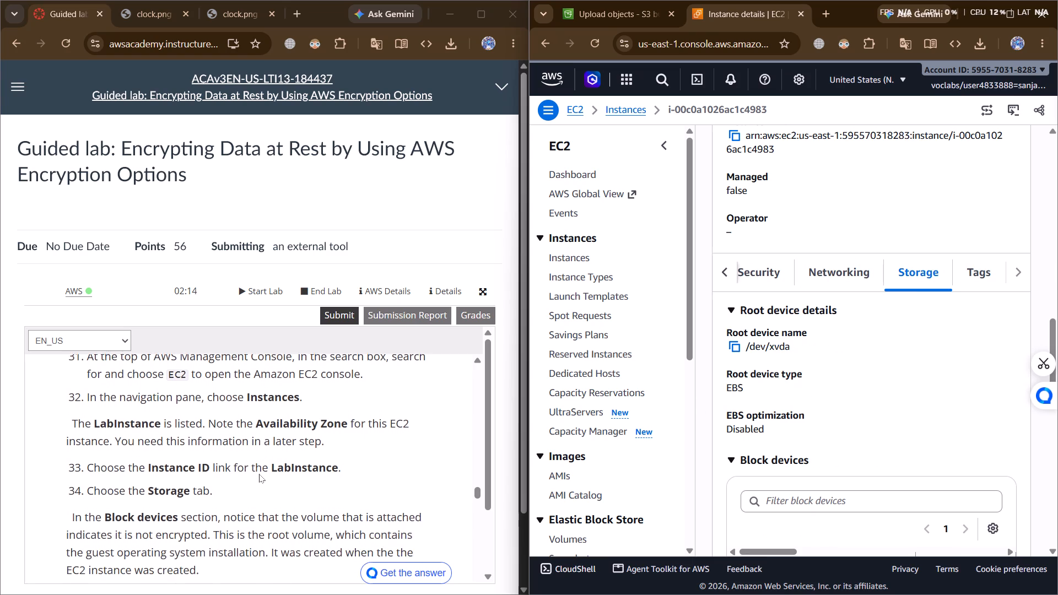
scroll(259, 474, "down", 2)
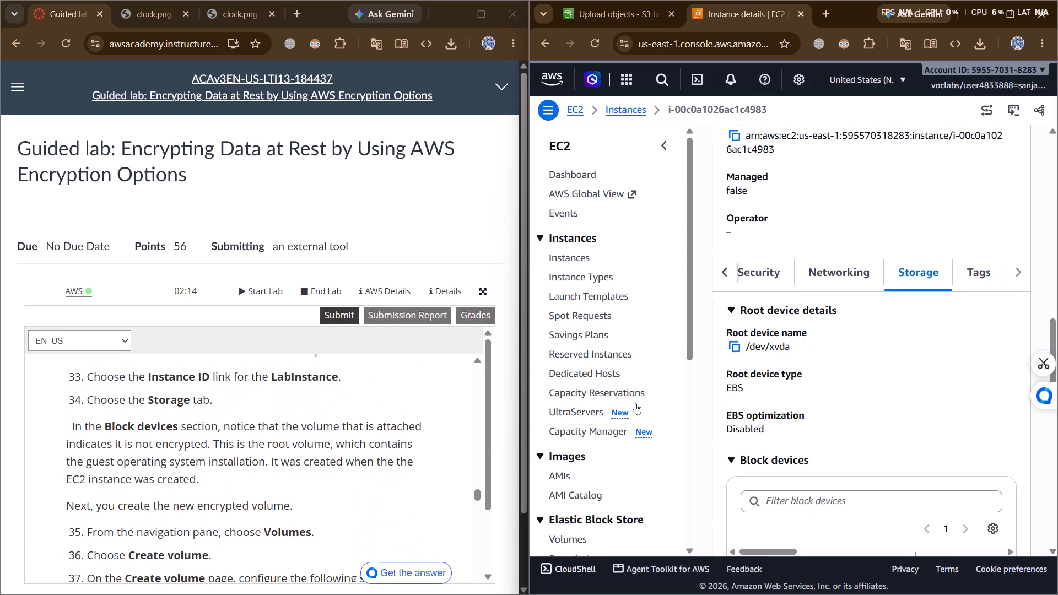
scroll(925, 405, "down", 4)
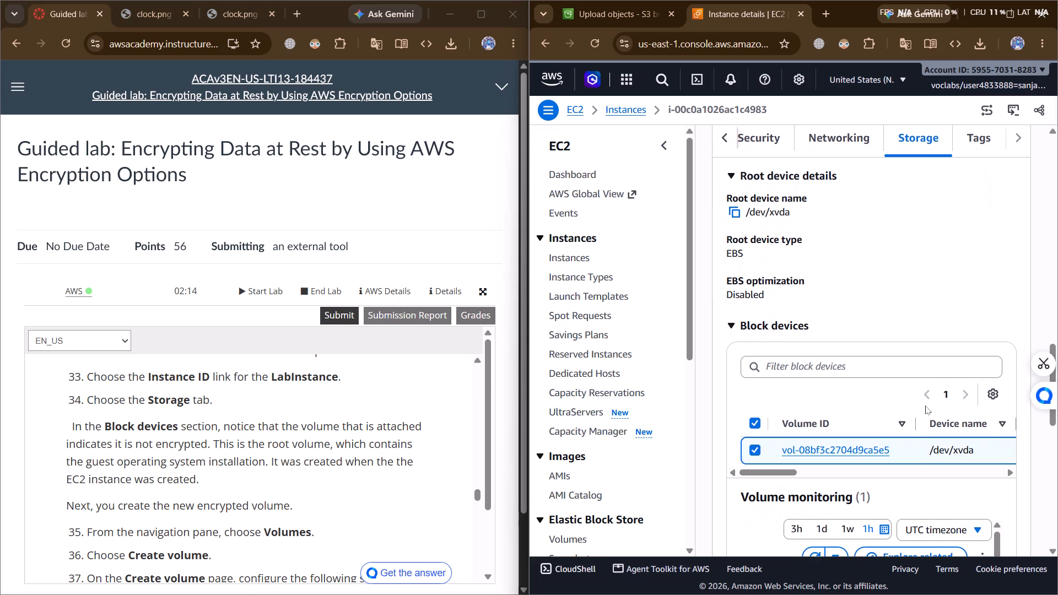
scroll(925, 405, "down", 2)
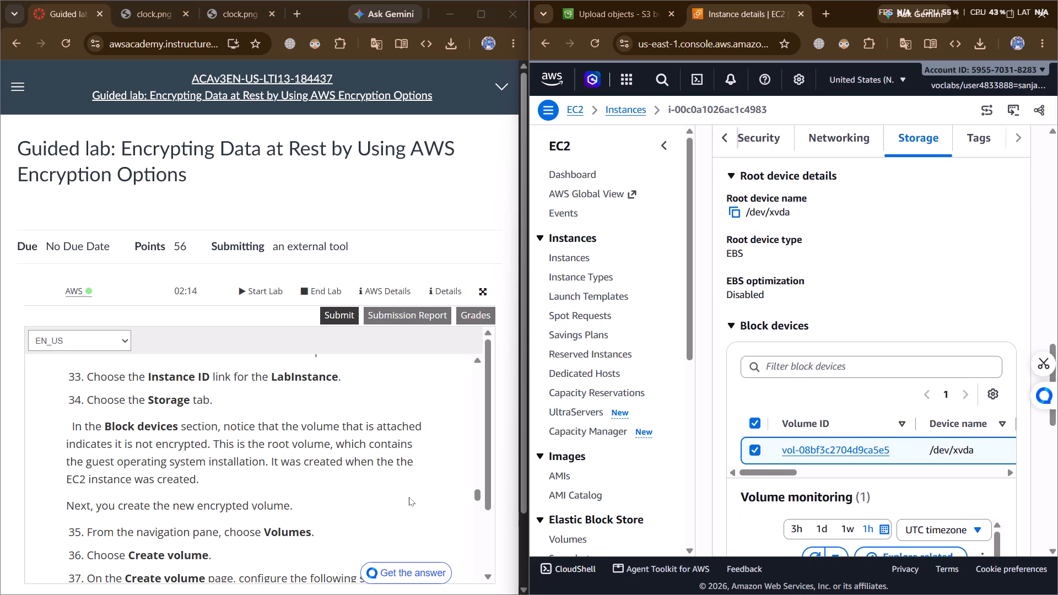
scroll(409, 497, "down", 1)
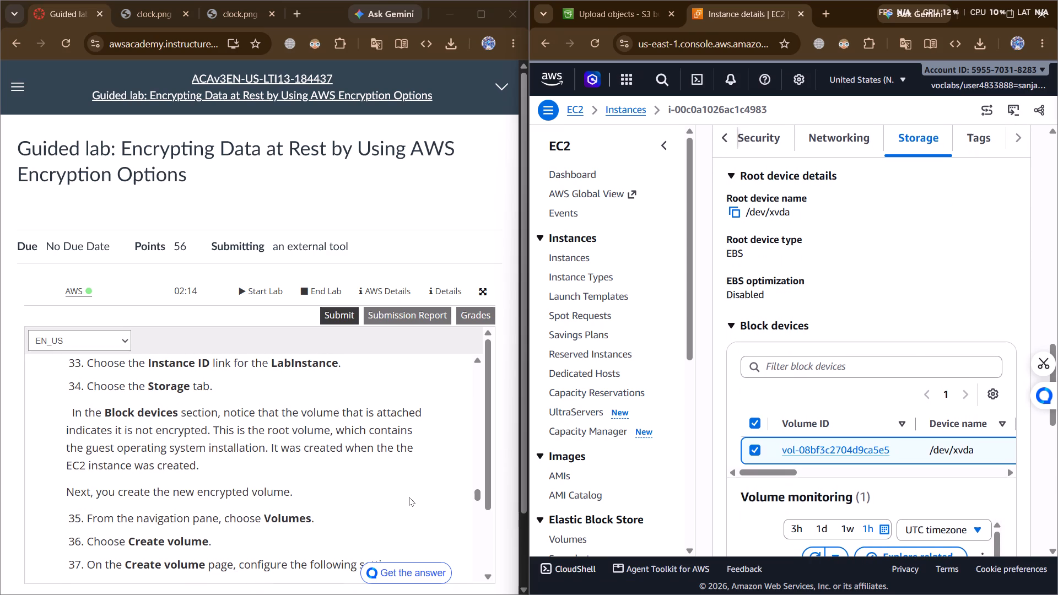
scroll(409, 497, "down", 2)
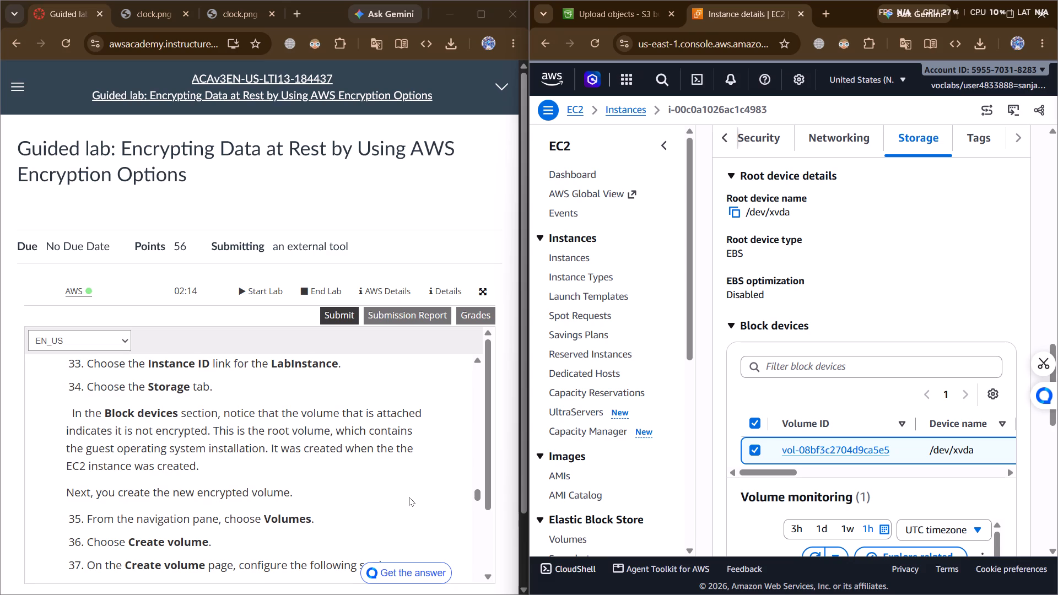
scroll(409, 497, "down", 1)
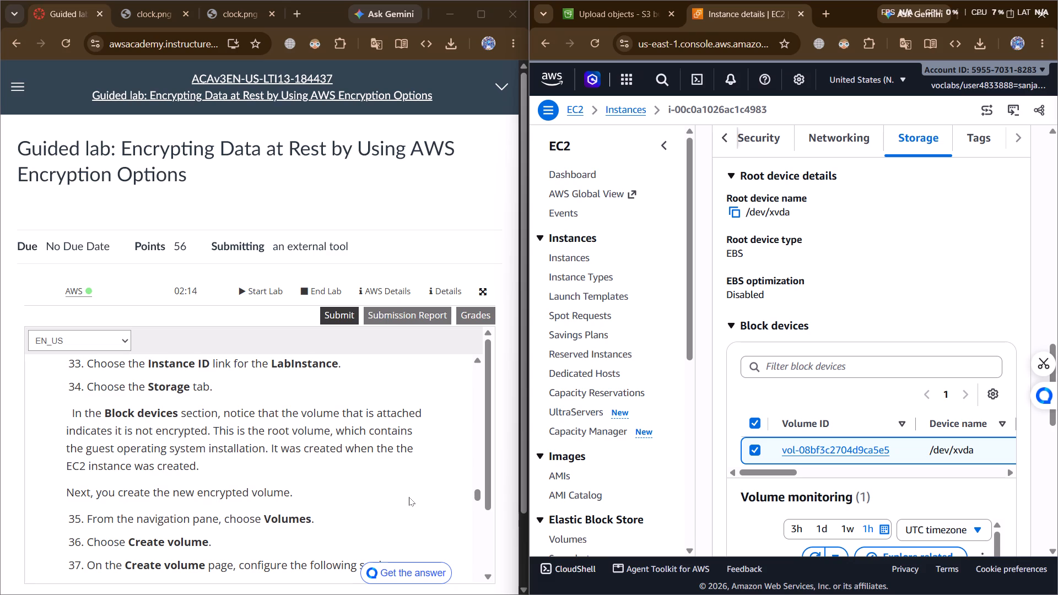
scroll(409, 497, "down", 1)
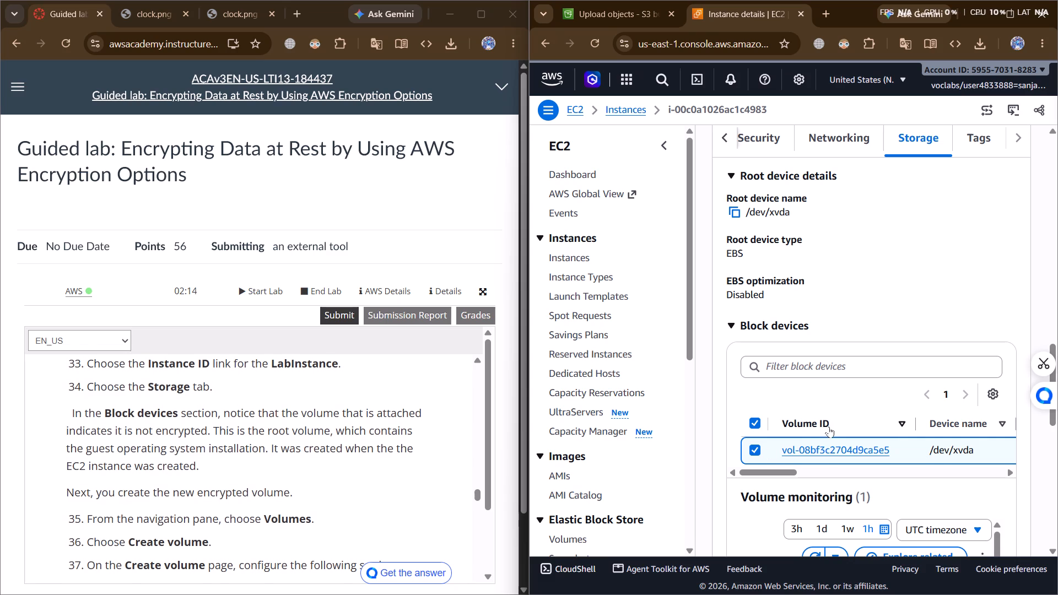
scroll(833, 429, "down", 7)
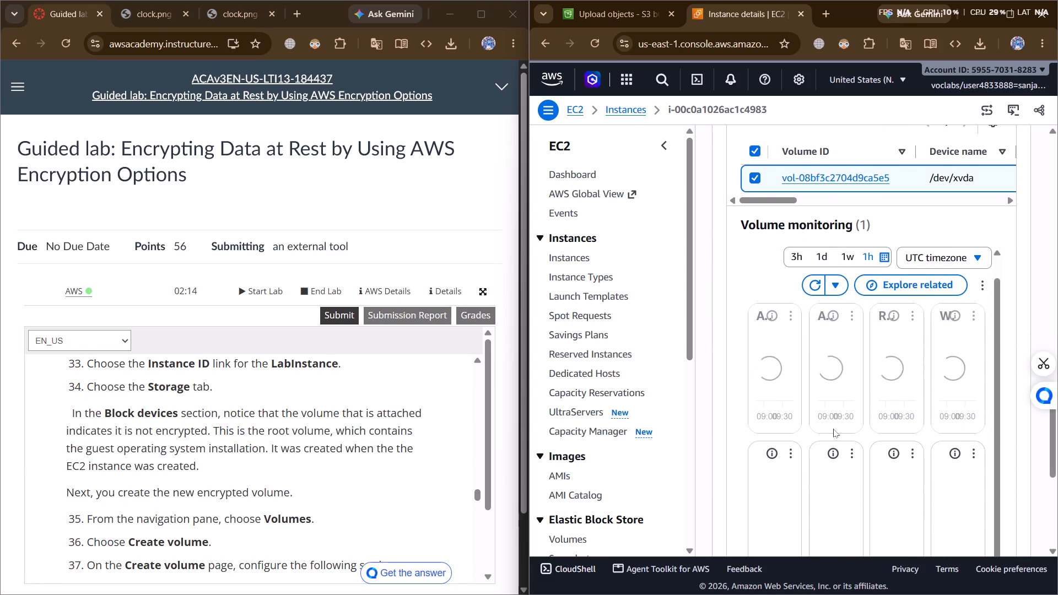
scroll(833, 429, "up", 1)
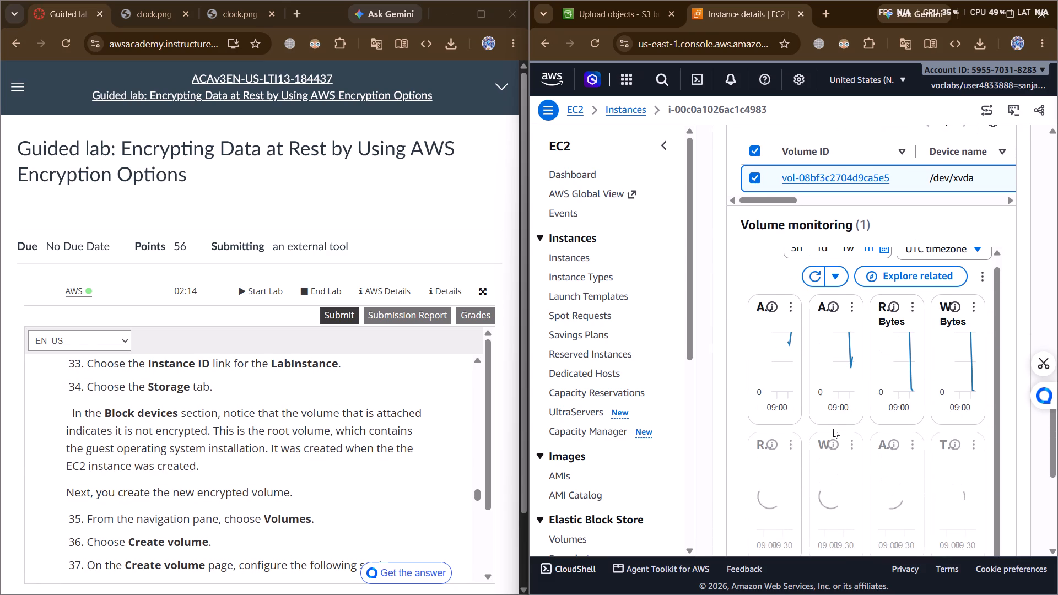
scroll(833, 429, "up", 1)
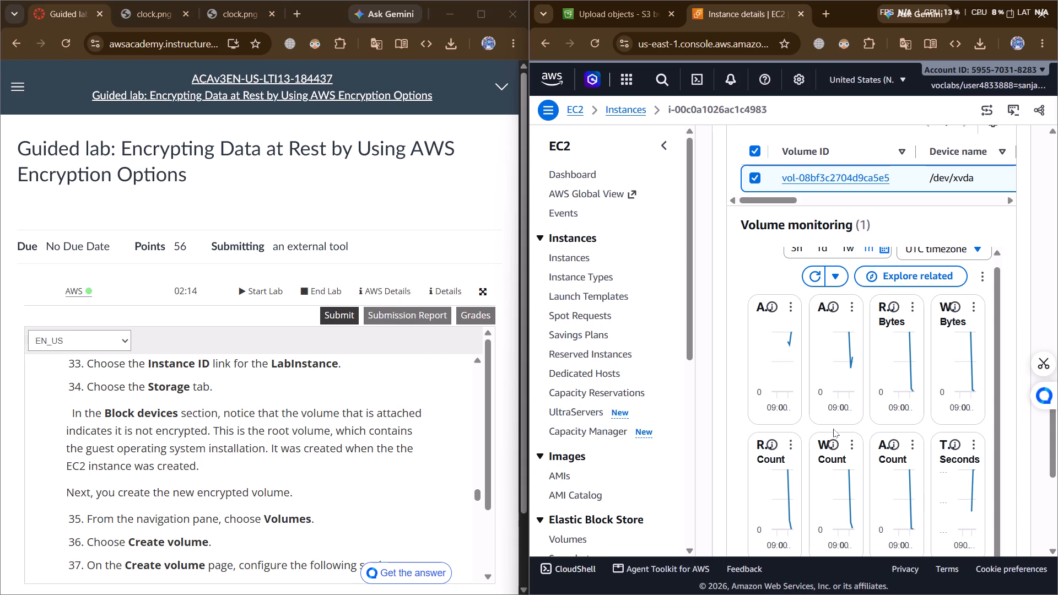
scroll(833, 429, "up", 1)
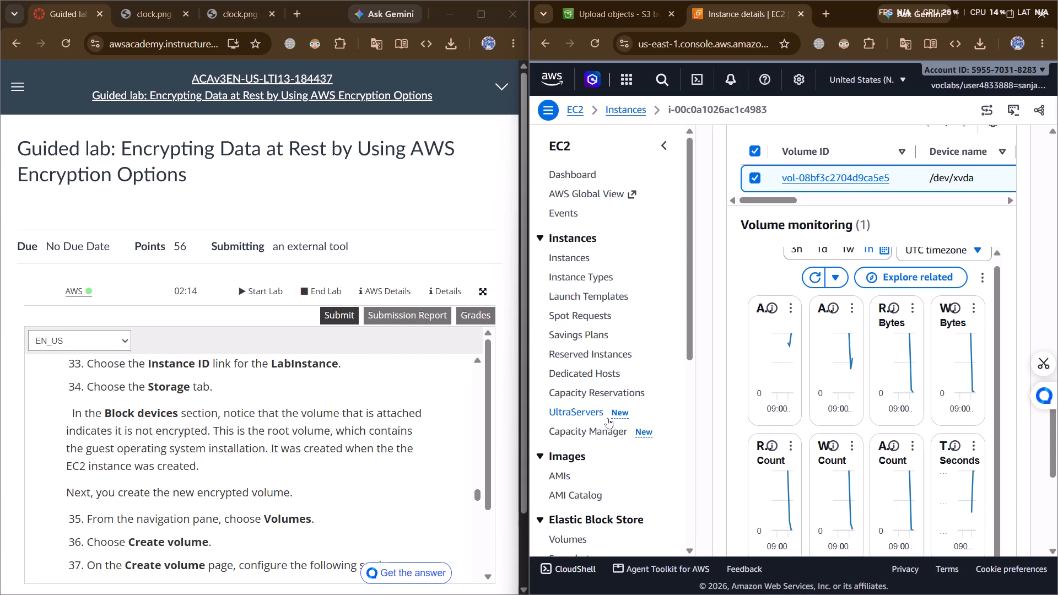
Examine the attachment details of LabInstance's block device and read the lab's steps 35 to 37 on creating the encrypted volume.
scroll(612, 425, "down", 5)
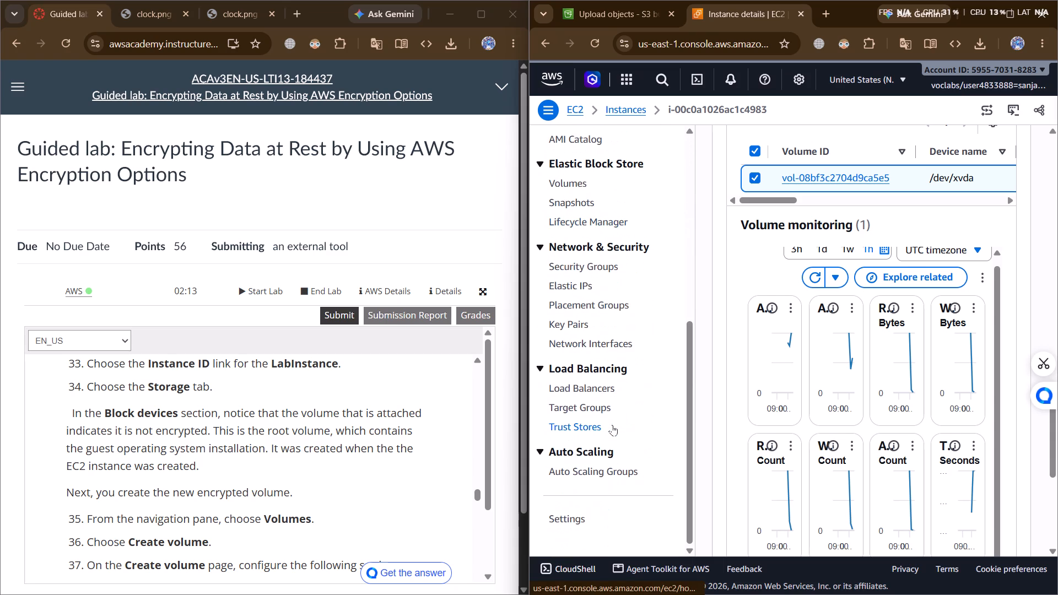
scroll(612, 425, "up", 1)
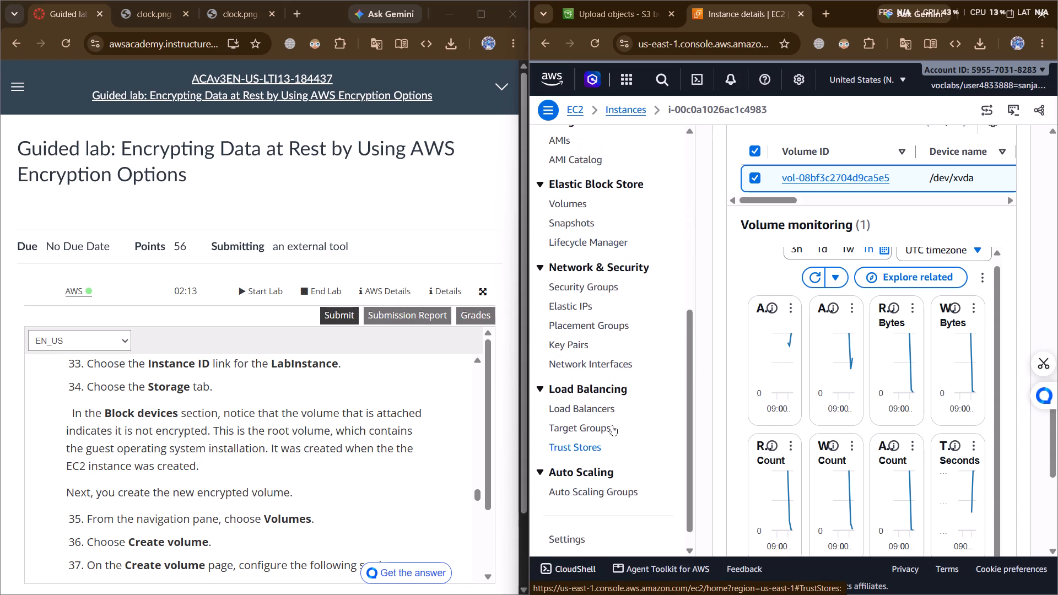
scroll(612, 425, "up", 1)
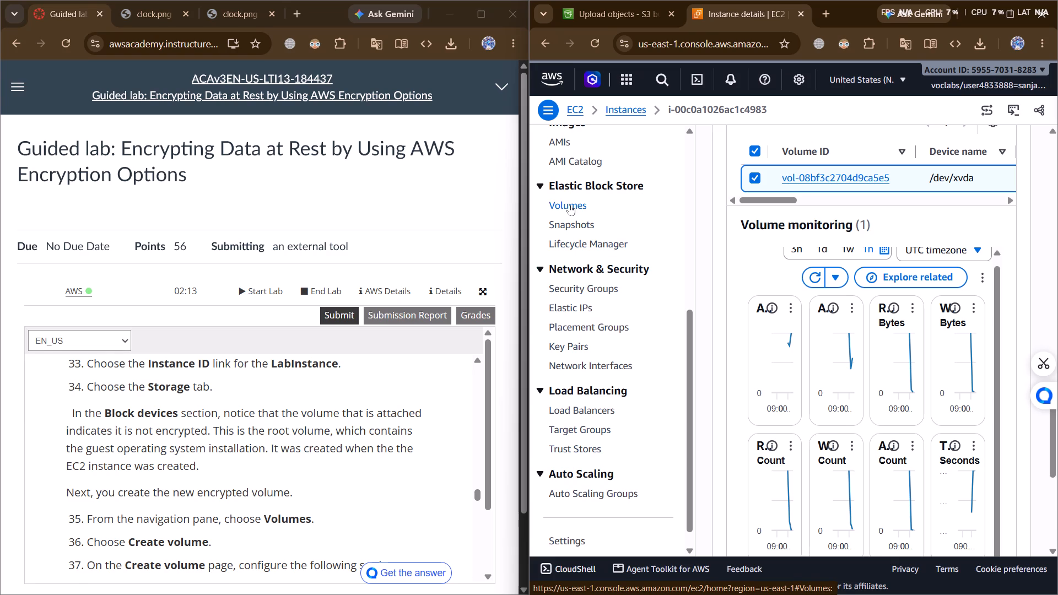
scroll(846, 347, "up", 1)
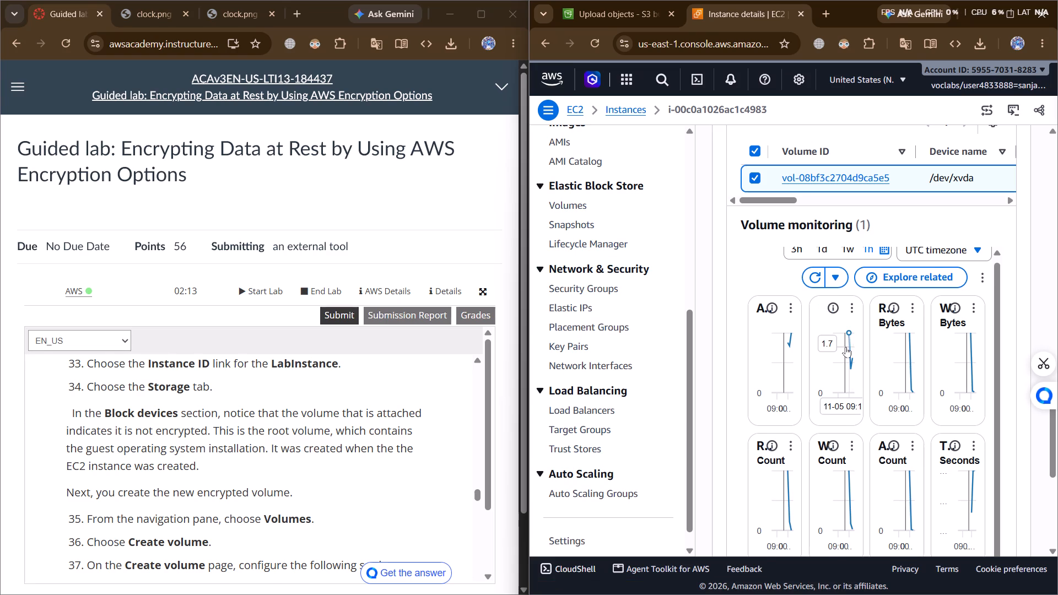
scroll(846, 347, "up", 4)
scroll(782, 281, "up", 2)
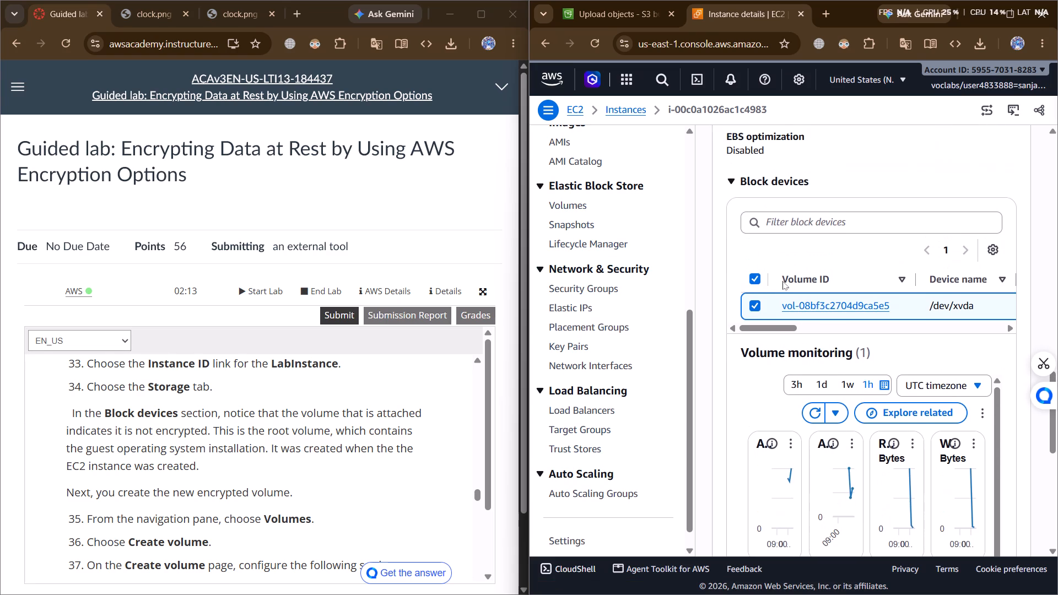
scroll(782, 281, "up", 1)
scroll(782, 281, "left", 1)
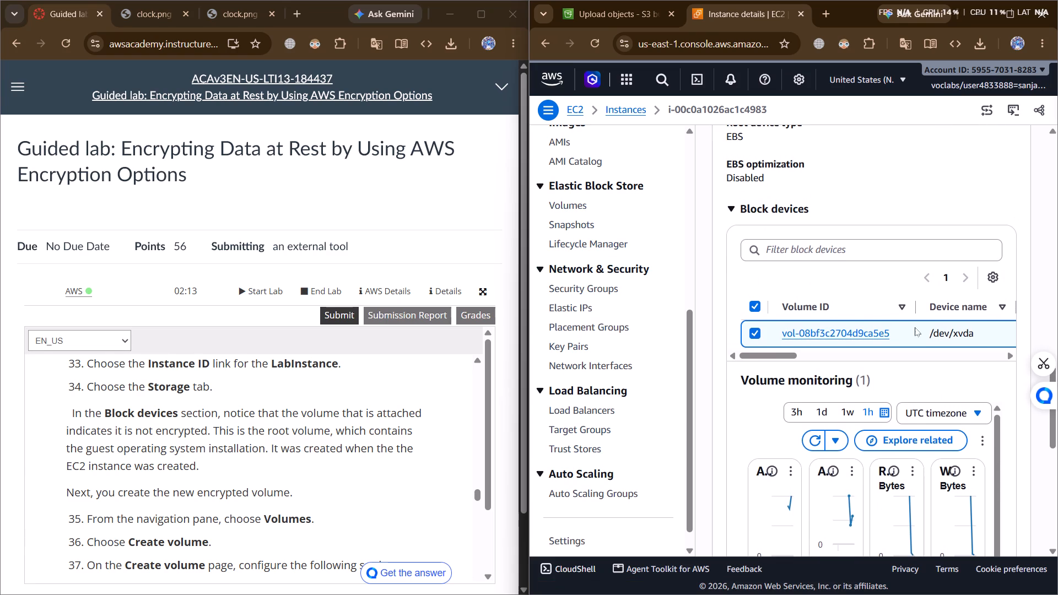
scroll(915, 327, "left", 9)
scroll(915, 327, "up", 1)
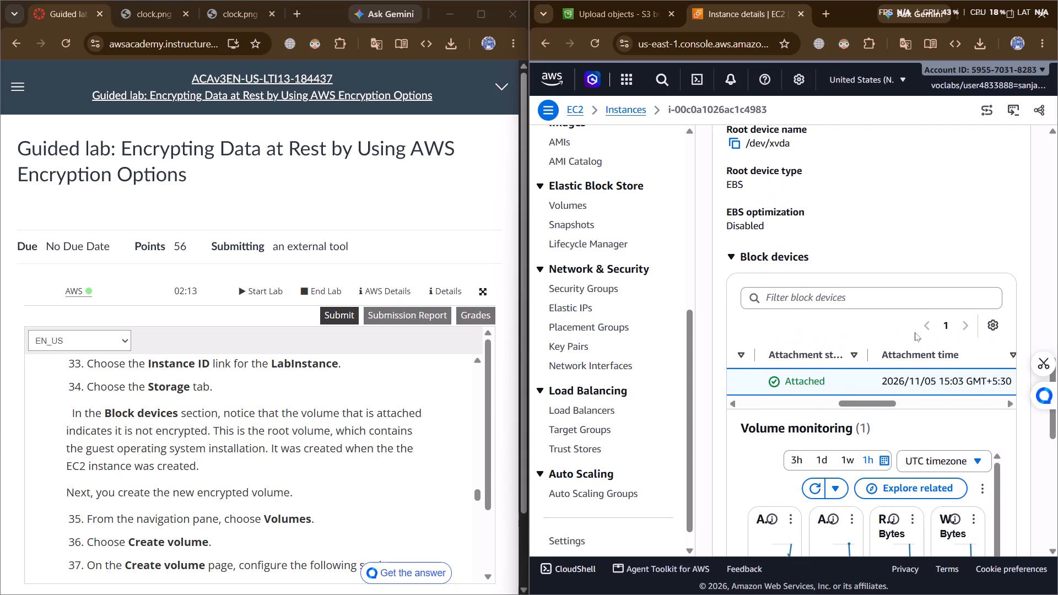
scroll(915, 332, "down", 1)
scroll(365, 463, "down", 1)
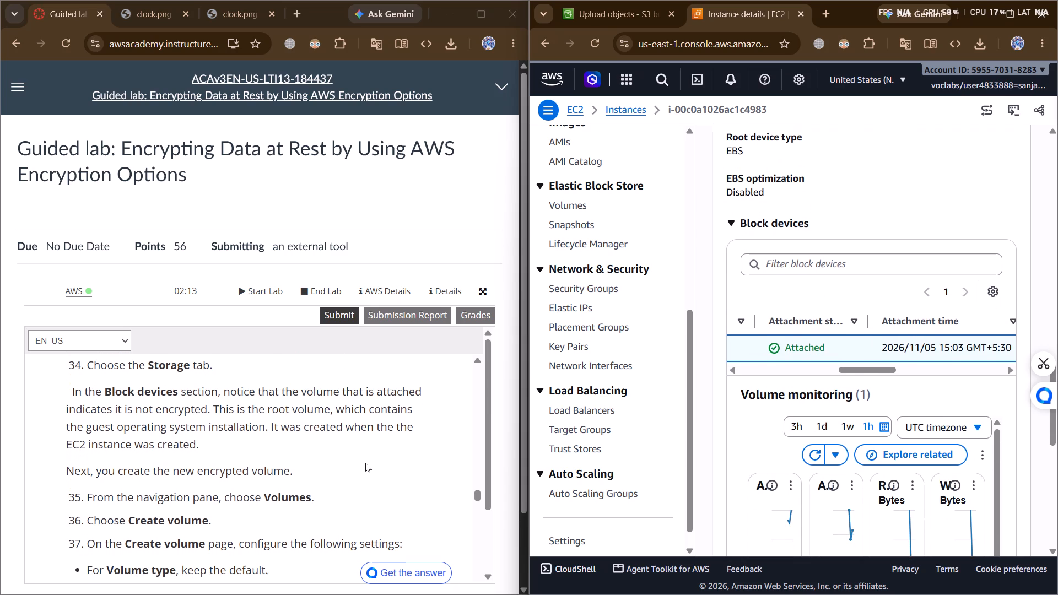
Open the Elastic Block Store volumes and start a new volume with its size set to 1 GiB, as lab step 37 asks.
left_click(571, 200)
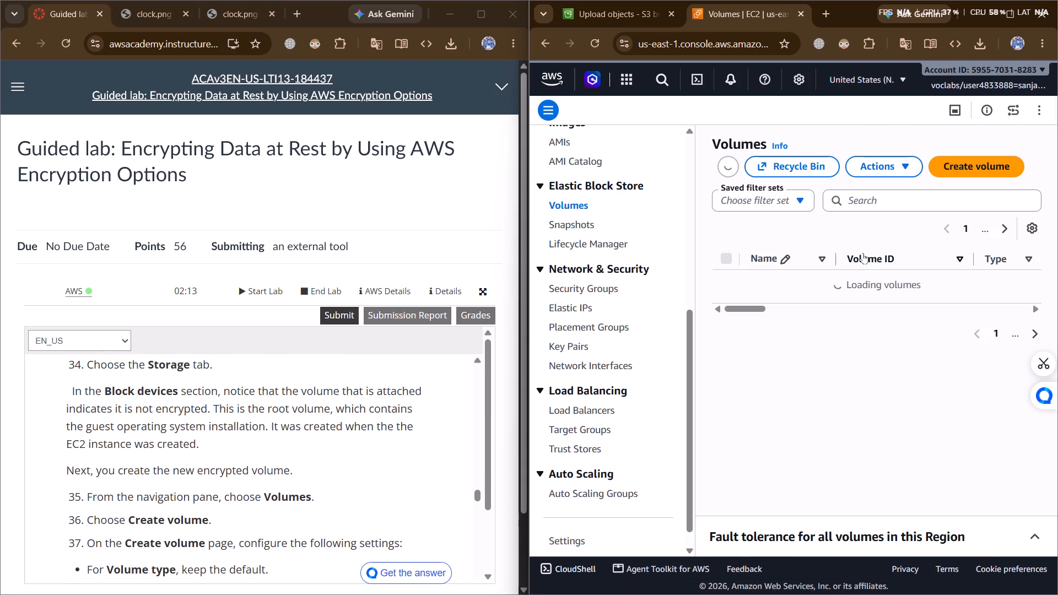
left_click(780, 196)
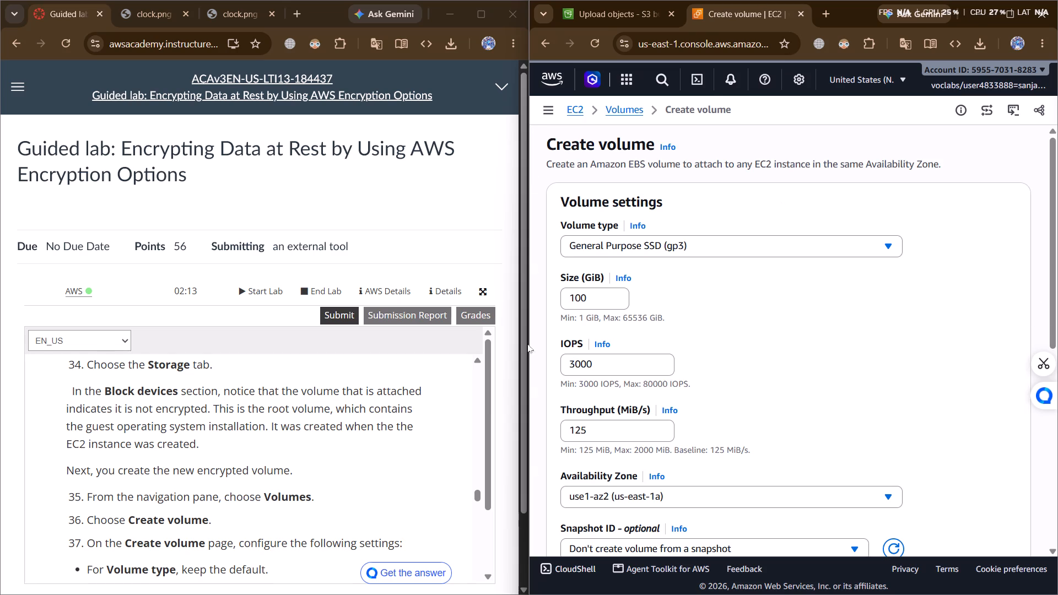
scroll(239, 495, "down", 2)
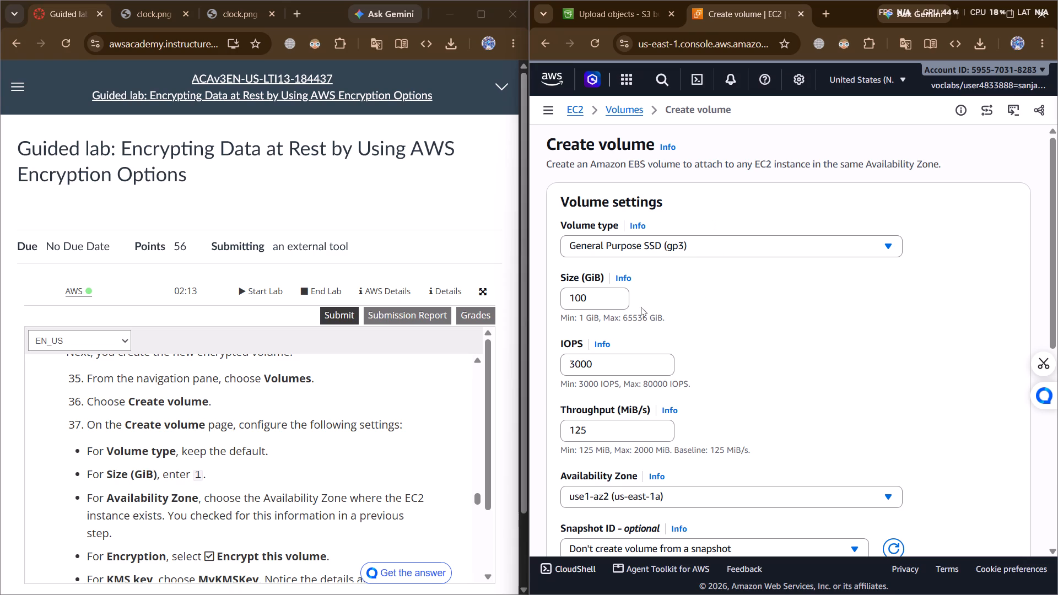
left_click(607, 304)
key("BackSpace")
key("BackSpace")
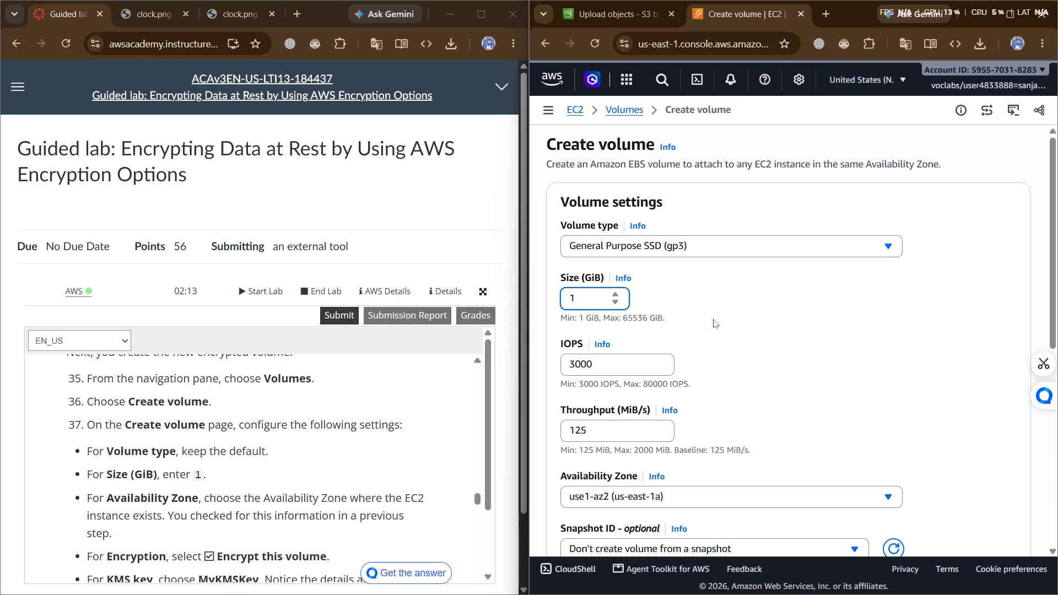
left_click(744, 357)
Set the new volume's Availability Zone to use1-az5 (us-east-1f).
scroll(744, 357, "down", 1)
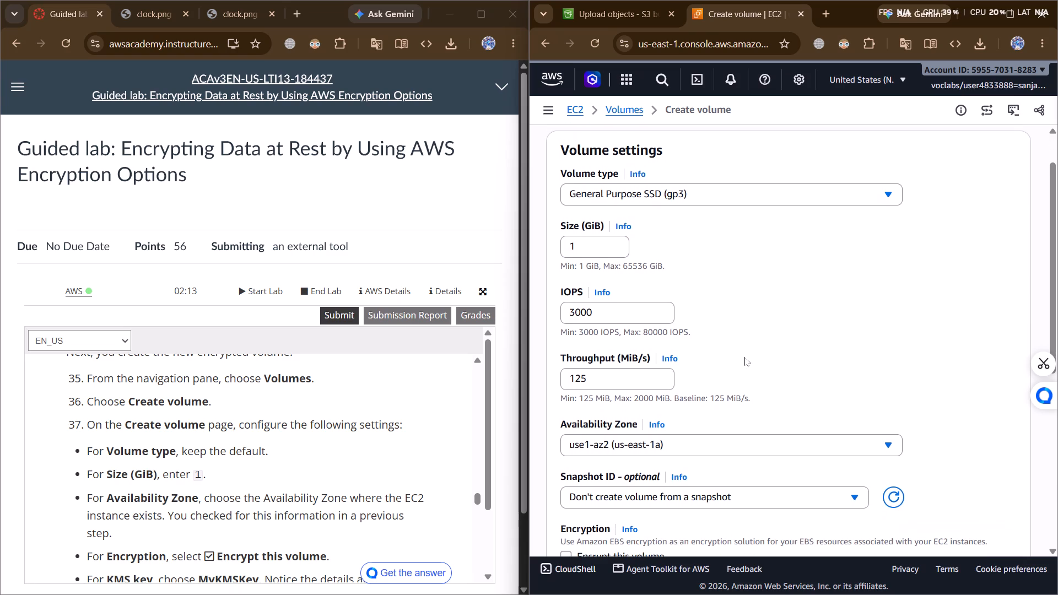
scroll(666, 343, "down", 1)
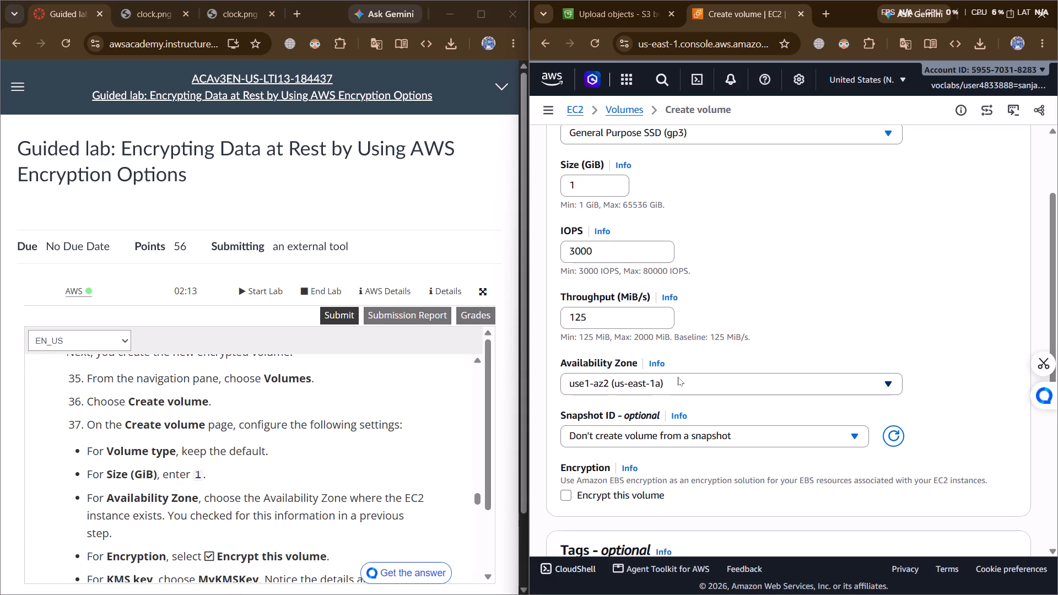
left_click(681, 386)
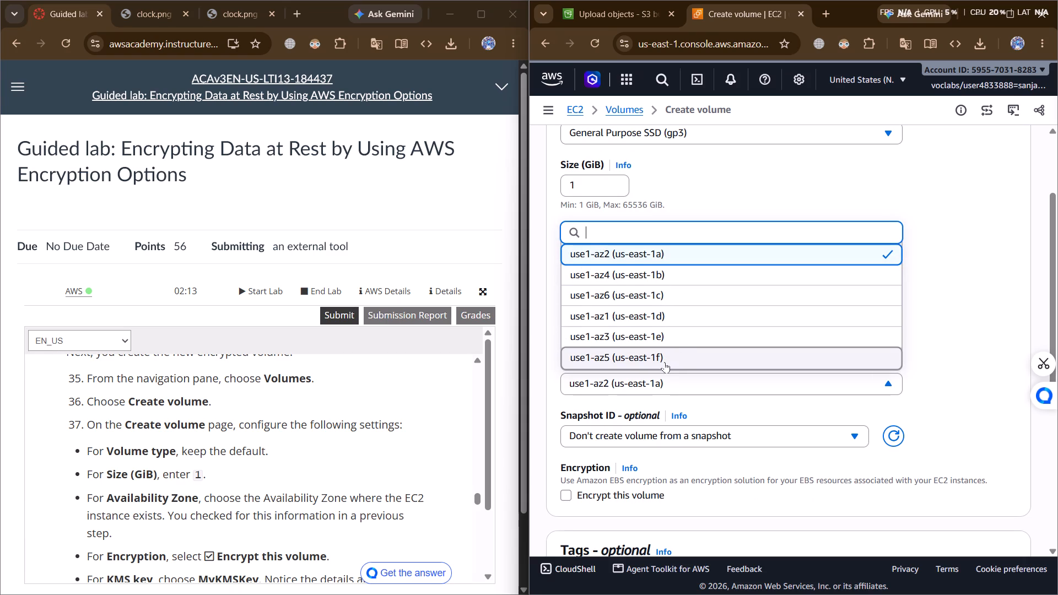
left_click(665, 359)
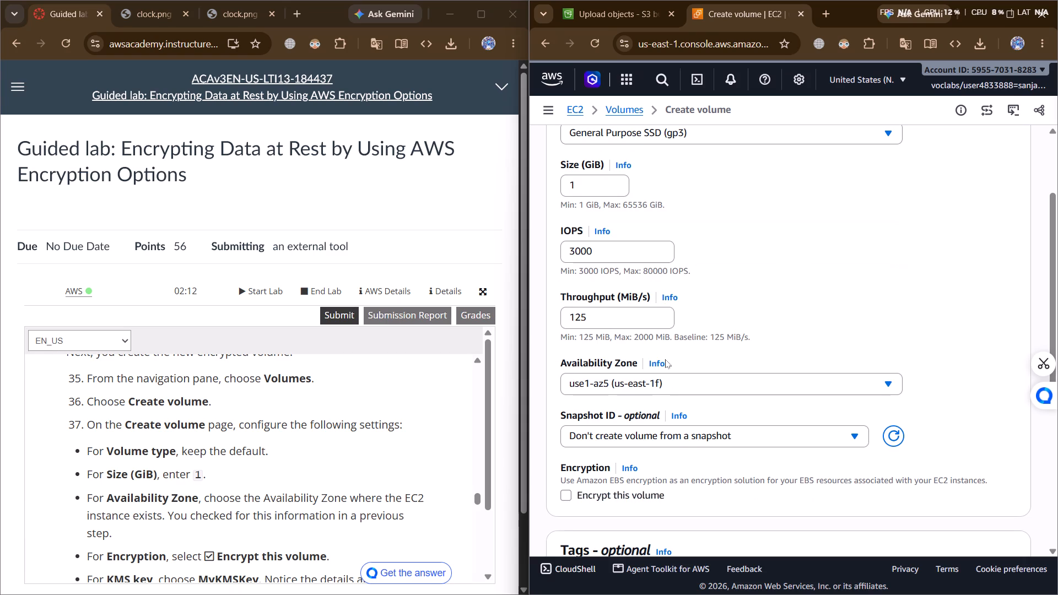
Enable encryption for the new volume and choose MyKMSKey as its KMS key, following the lab's settings.
scroll(665, 359, "down", 2)
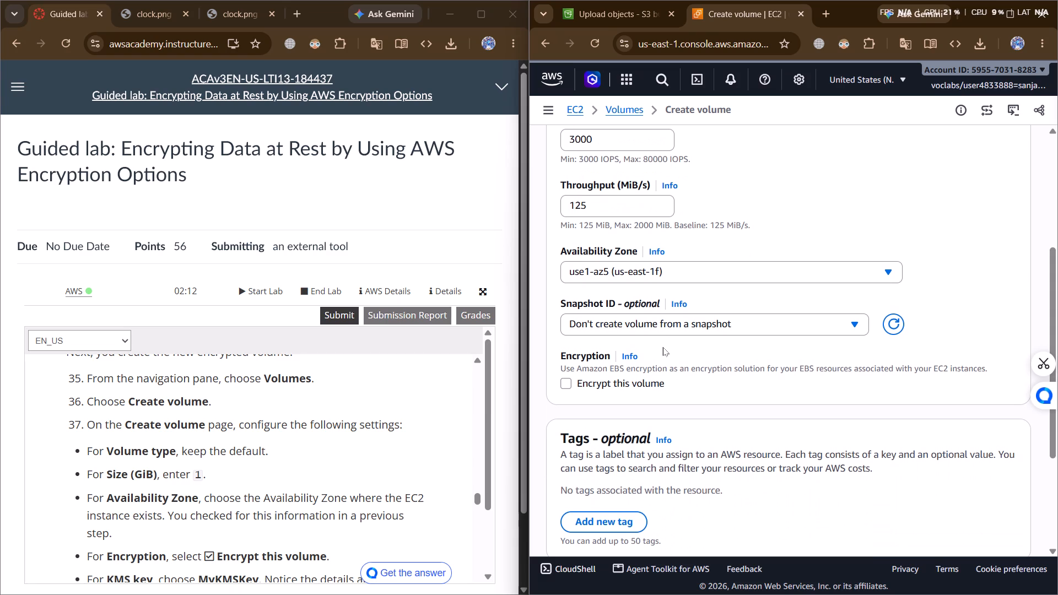
scroll(353, 456, "down", 1)
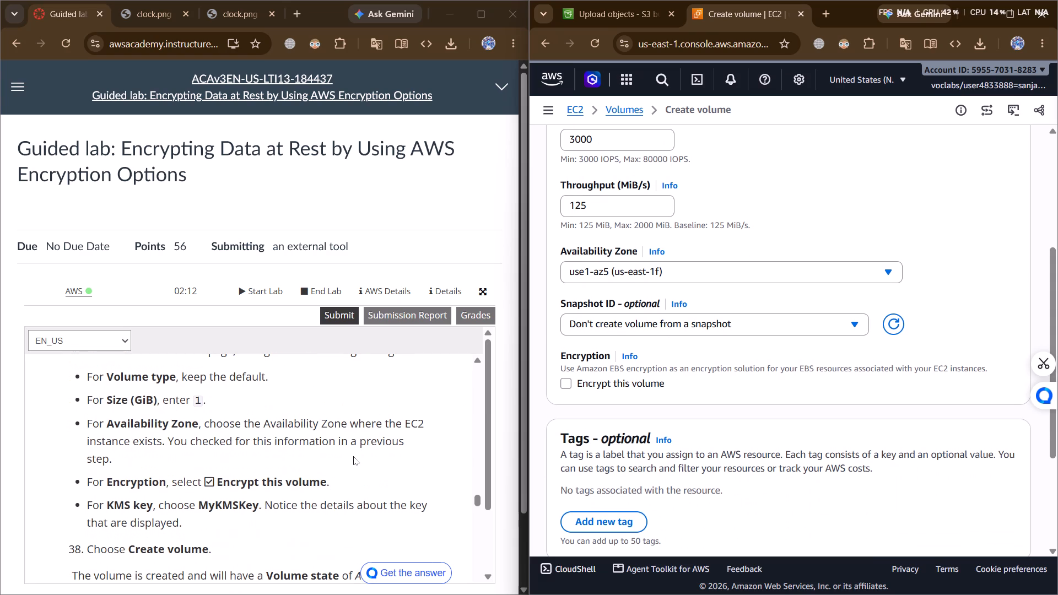
scroll(353, 456, "down", 1)
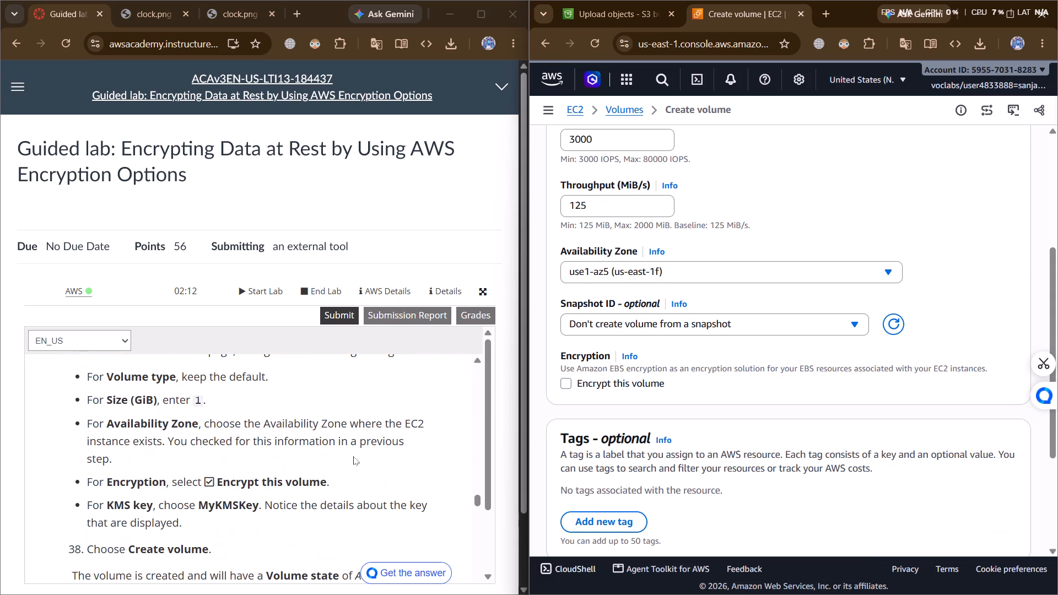
scroll(353, 456, "down", 2)
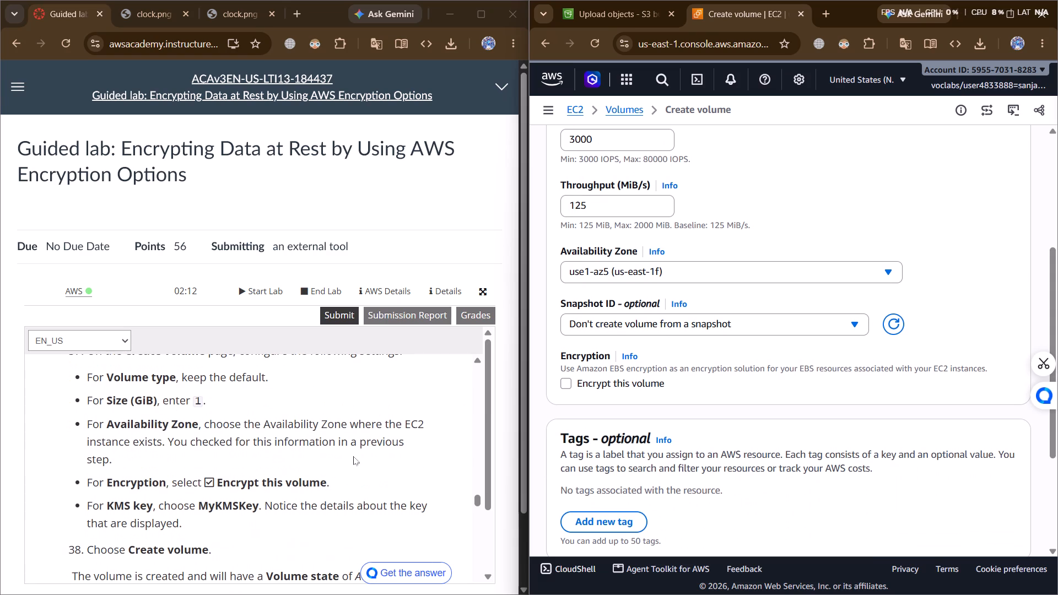
scroll(353, 456, "down", 1)
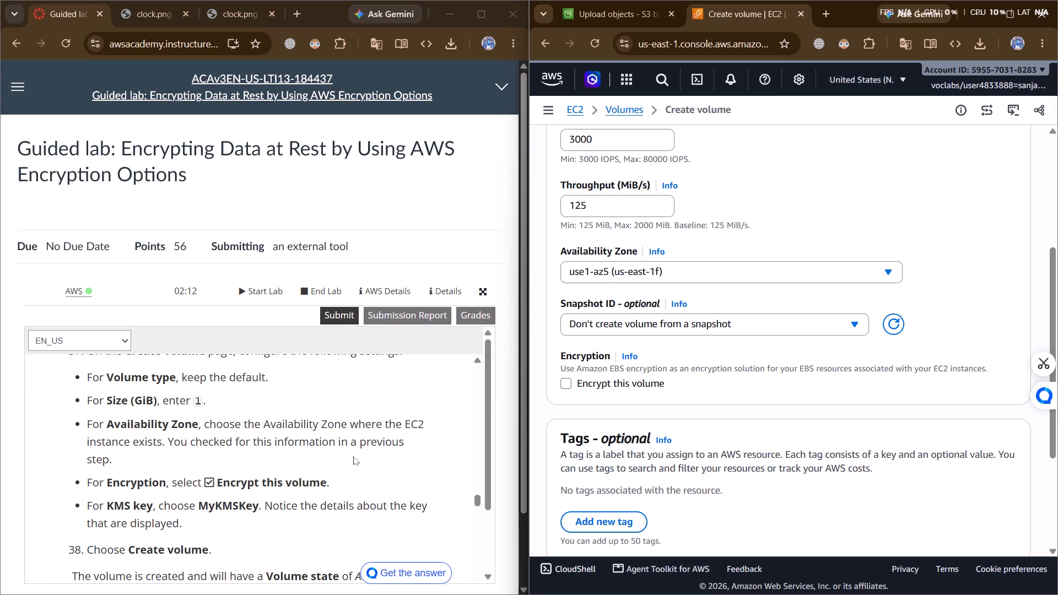
scroll(353, 456, "down", 1)
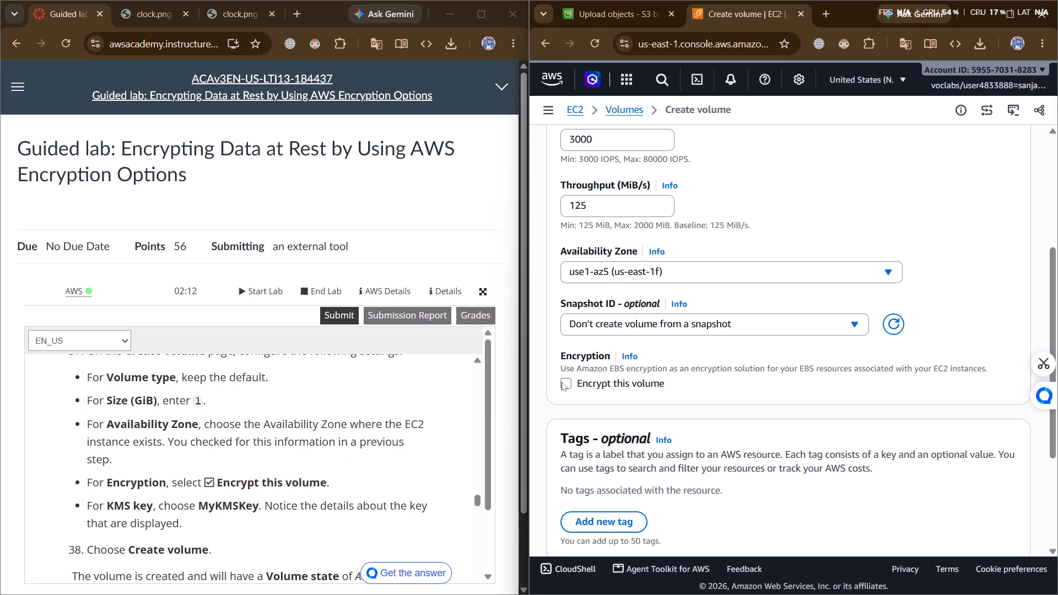
left_click(561, 382)
left_click(617, 434)
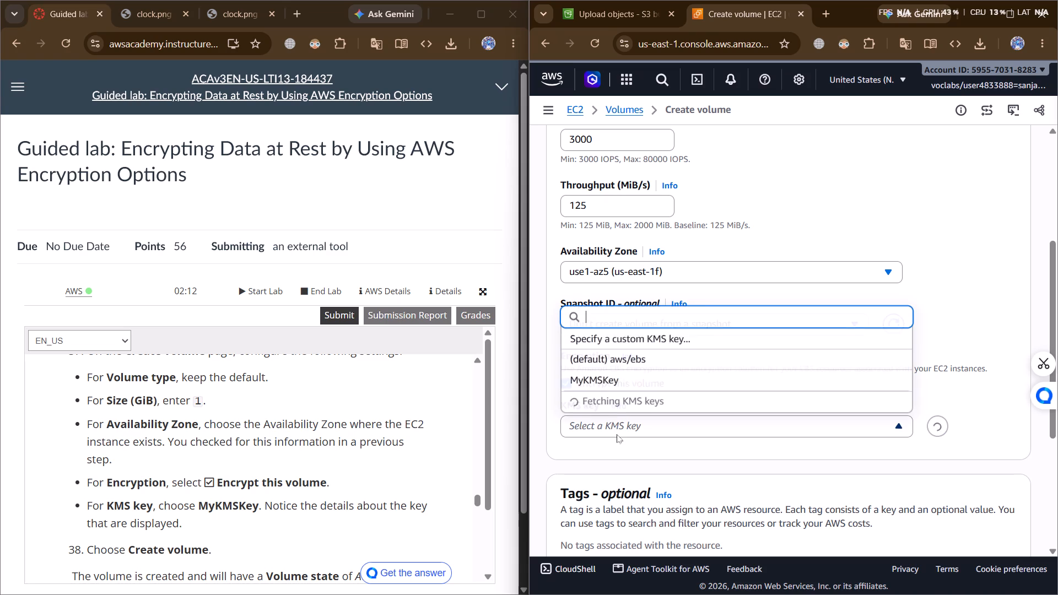
left_click(612, 399)
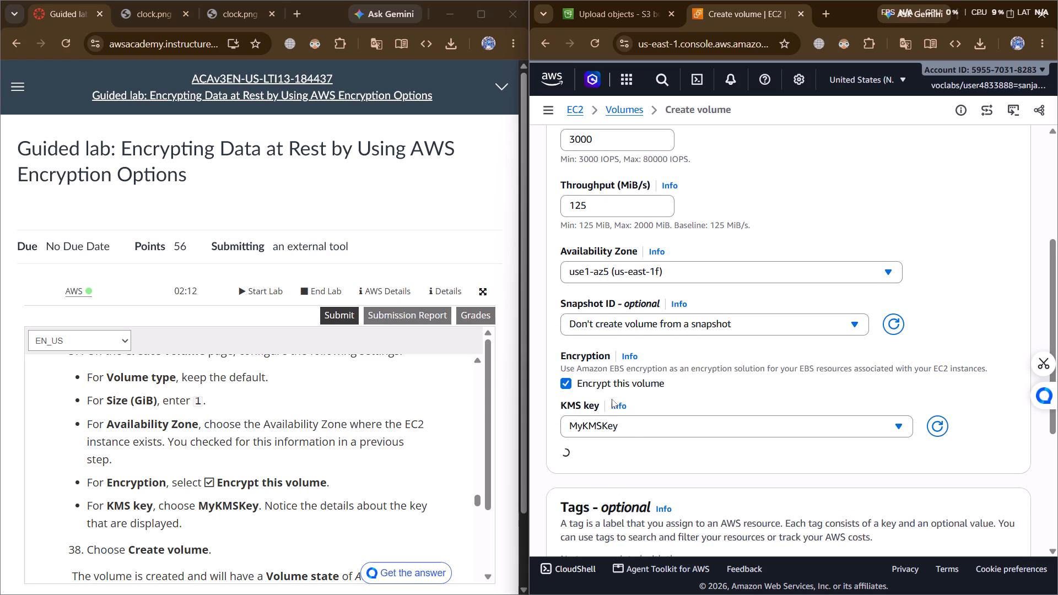
Review the displayed KMS key details and lab step 38, and create the encrypted volume.
scroll(337, 517, "down", 2)
scroll(715, 477, "down", 3)
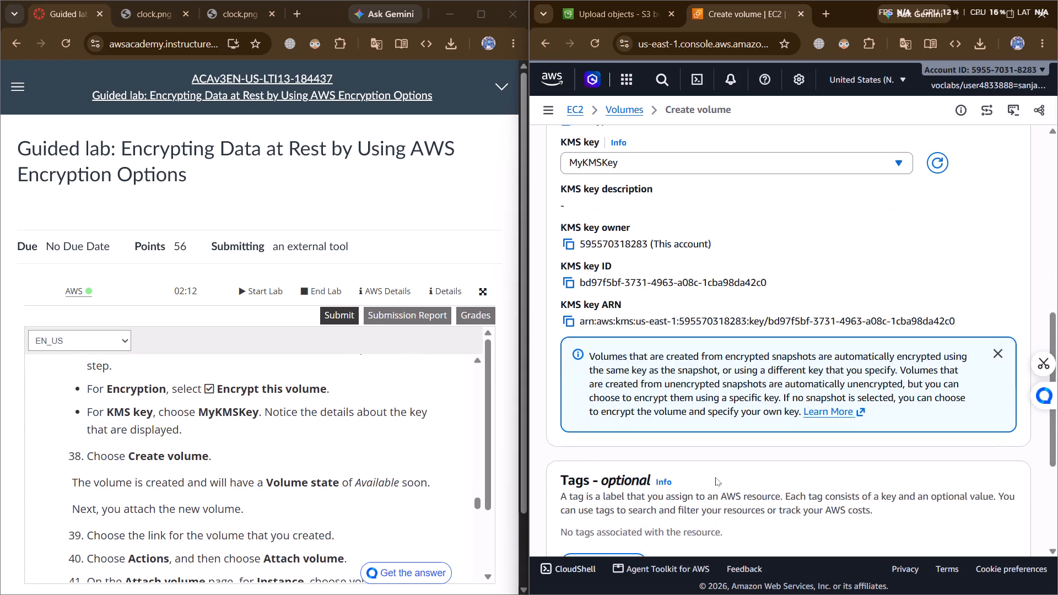
scroll(781, 466, "down", 8)
left_click(982, 518)
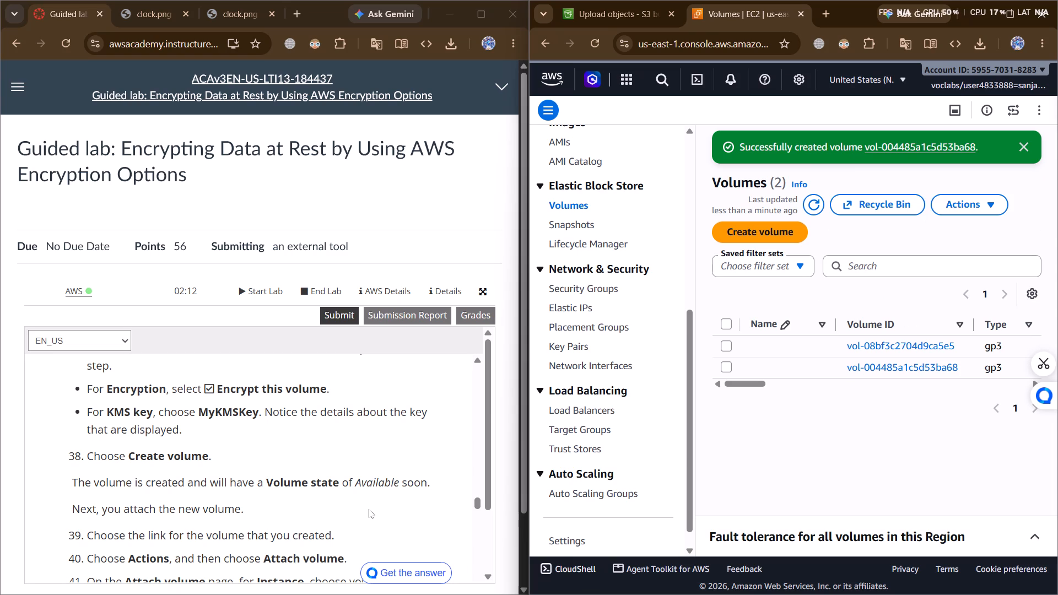
Read lab steps 38 to 41 and examine the columns of the volumes list for the two volumes' details.
scroll(369, 509, "down", 1)
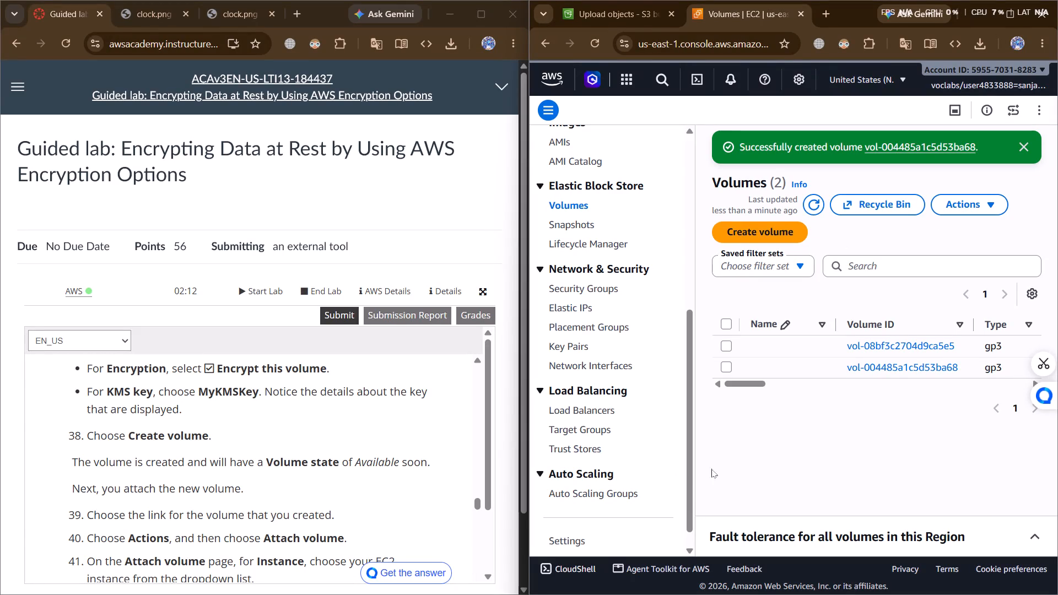
scroll(856, 374, "left", 3)
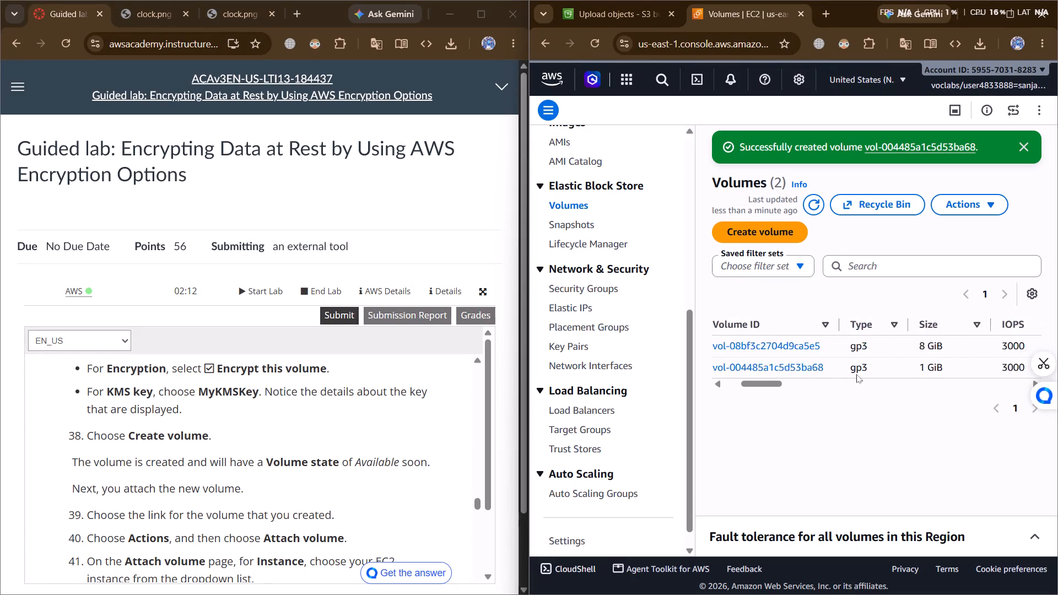
scroll(856, 374, "left", 15)
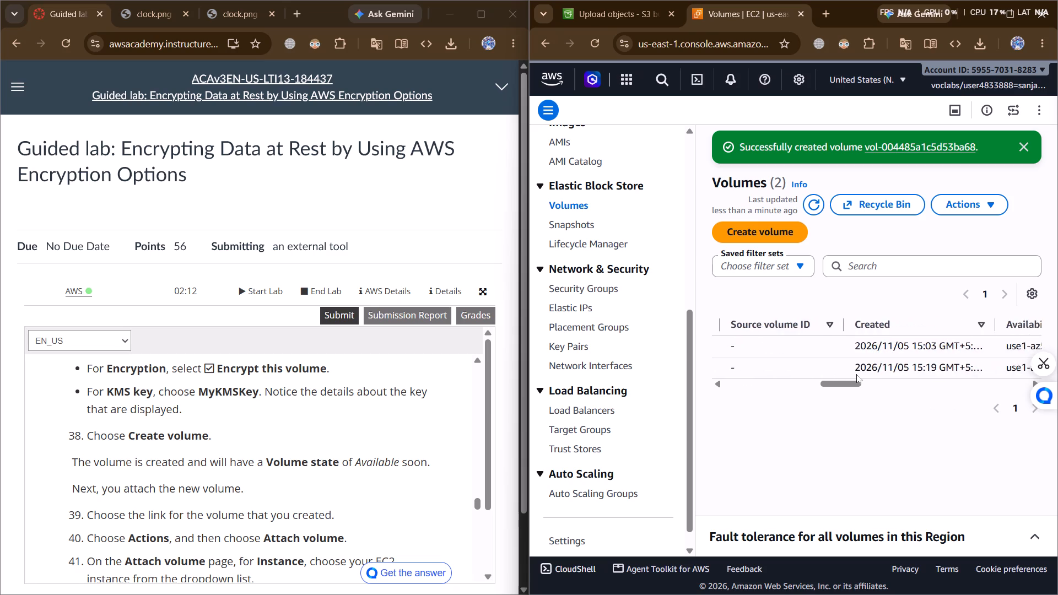
scroll(856, 374, "left", 2)
scroll(856, 374, "right", 10)
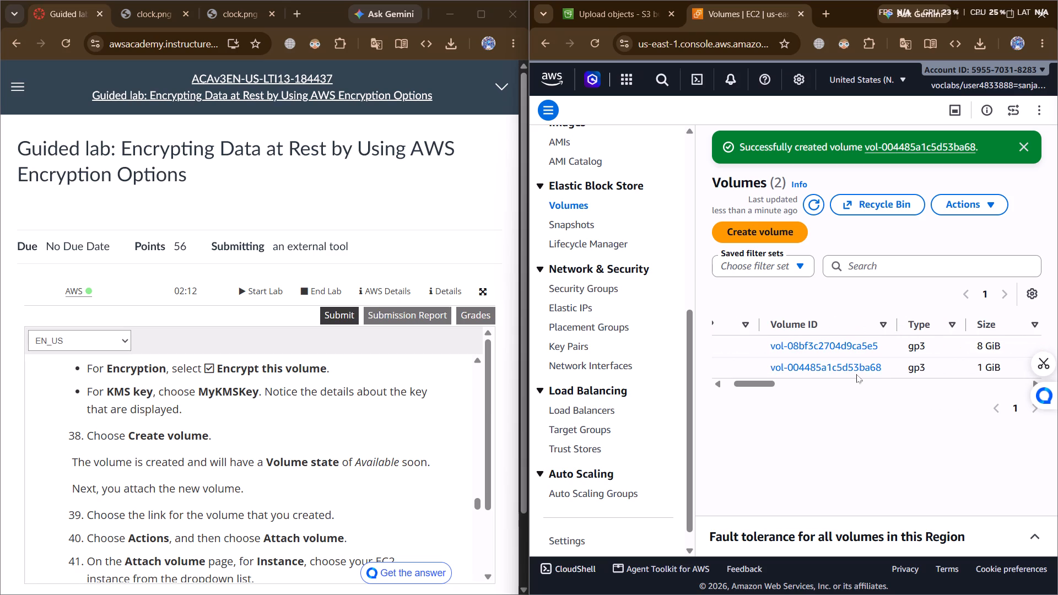
scroll(848, 378, "left", 2)
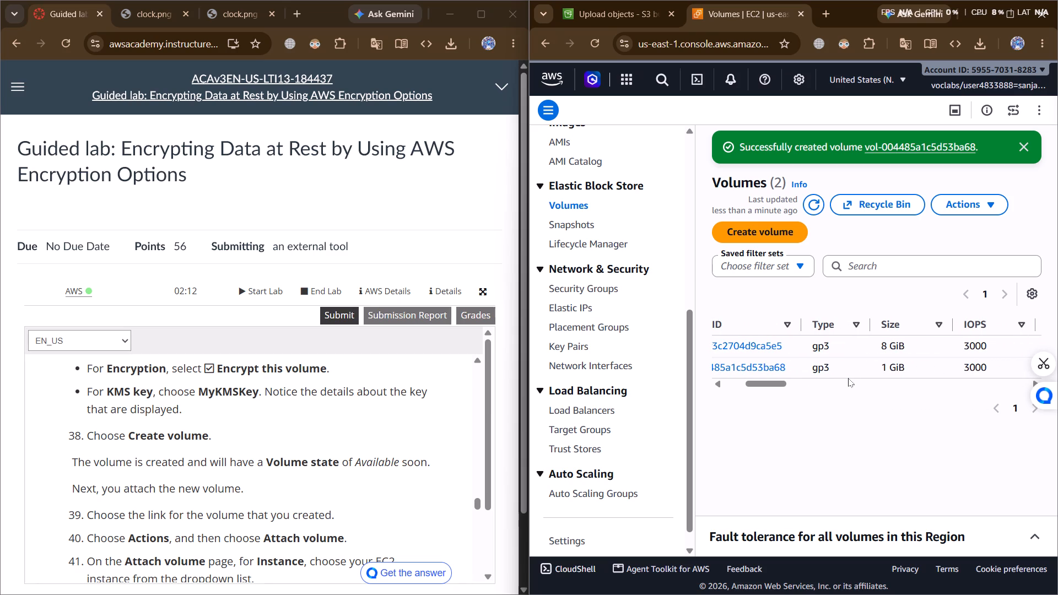
scroll(848, 378, "left", 4)
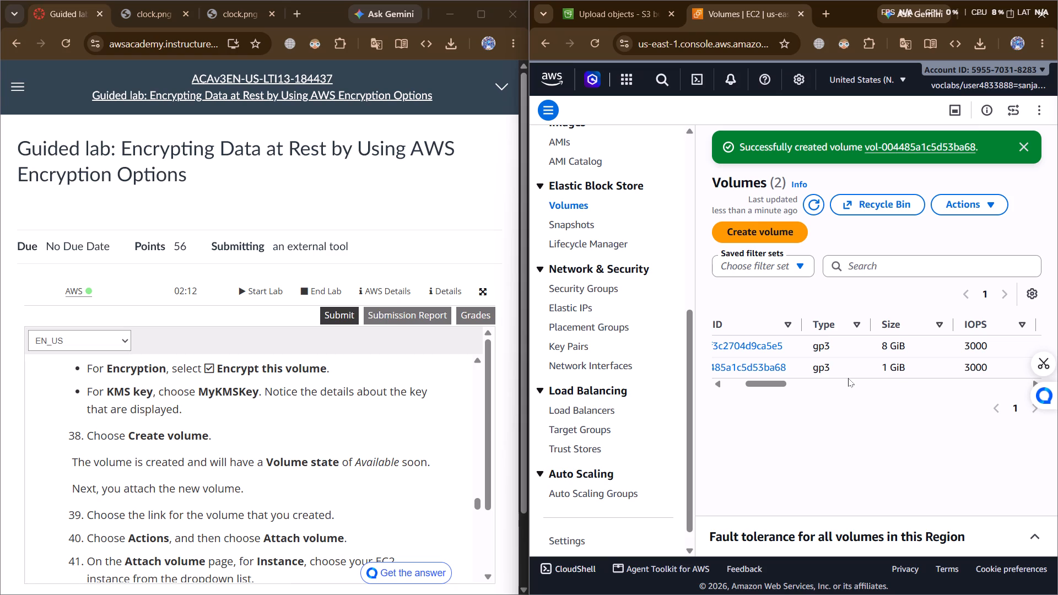
scroll(848, 378, "left", 6)
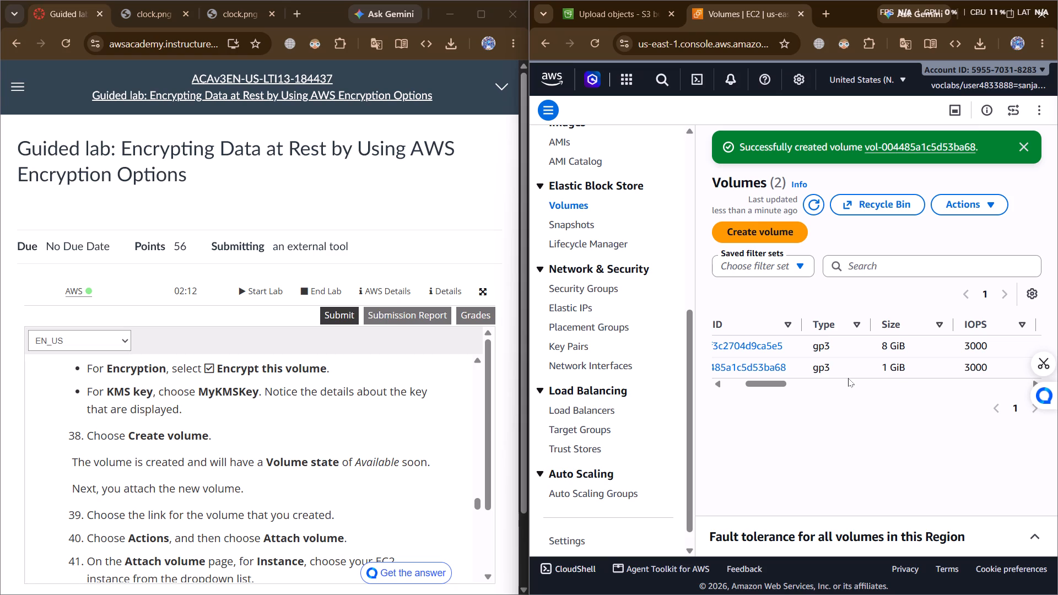
Bring the Volume state column into view and refresh the volumes list to check the new volume's state.
scroll(848, 378, "left", 5)
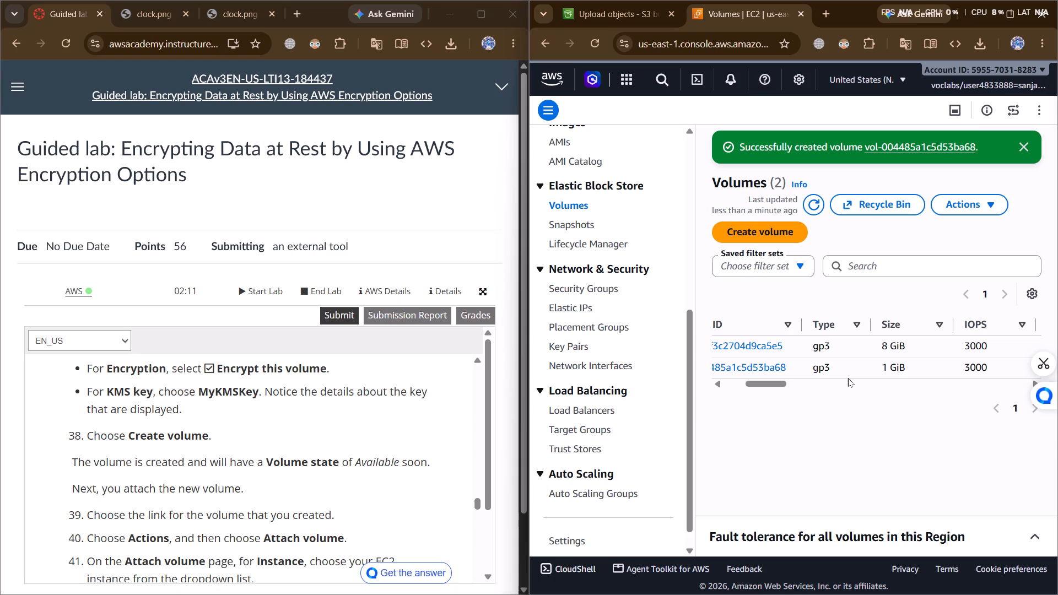
scroll(848, 378, "left", 5)
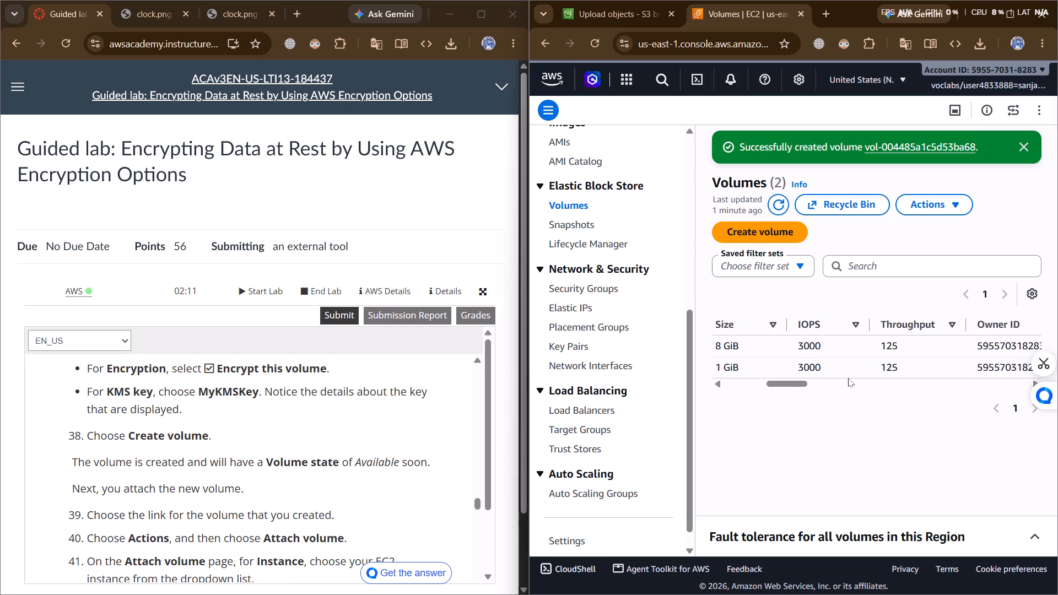
scroll(848, 378, "left", 5)
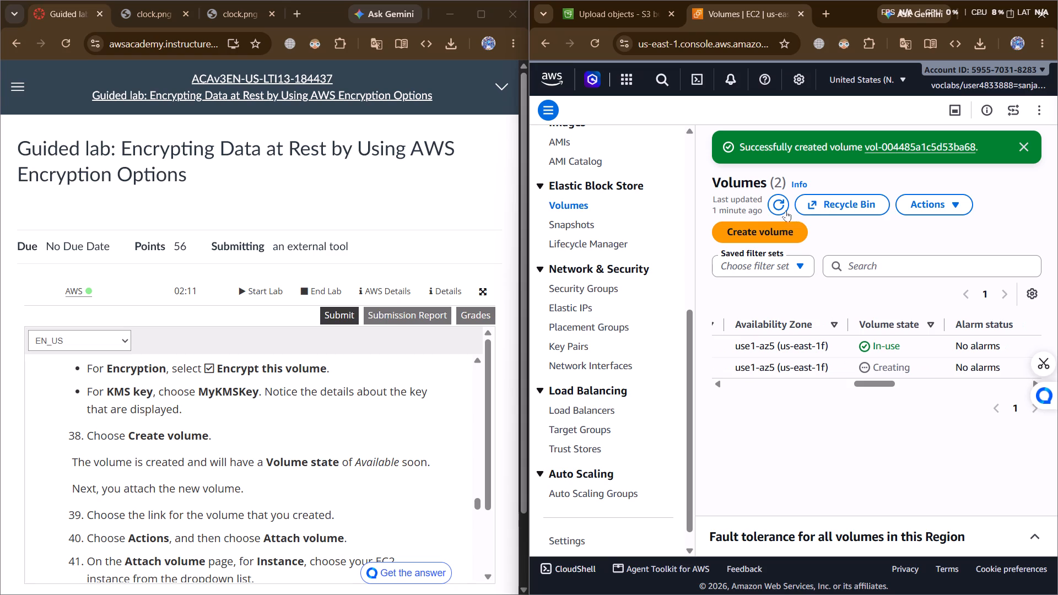
left_click(784, 204)
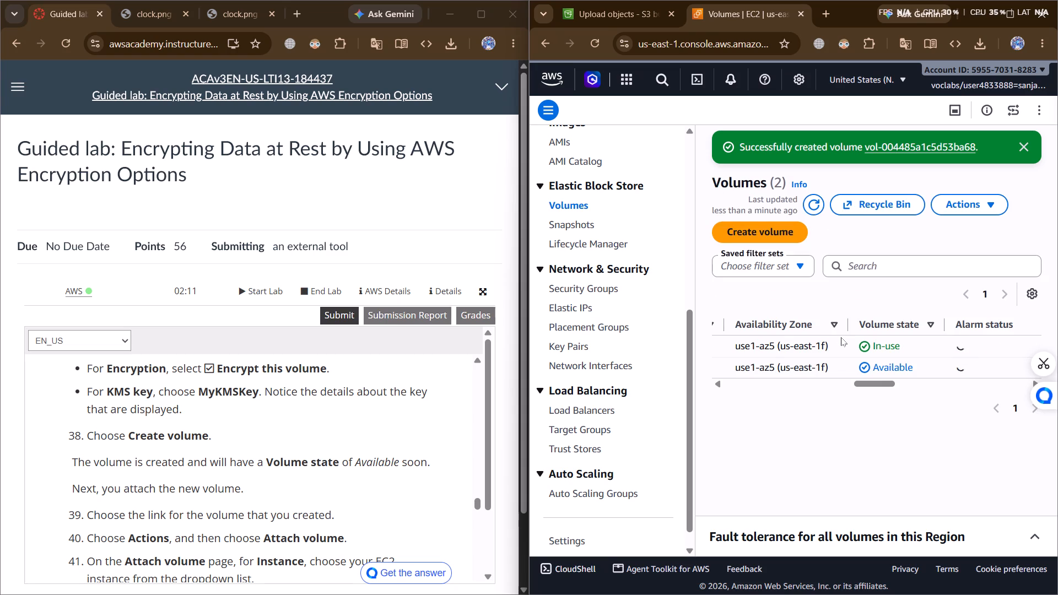
Attach the new encrypted volume (vol-004485a1c5d53ba68) to LabInstance with the device name /dev/sdf.
scroll(824, 348, "right", 9)
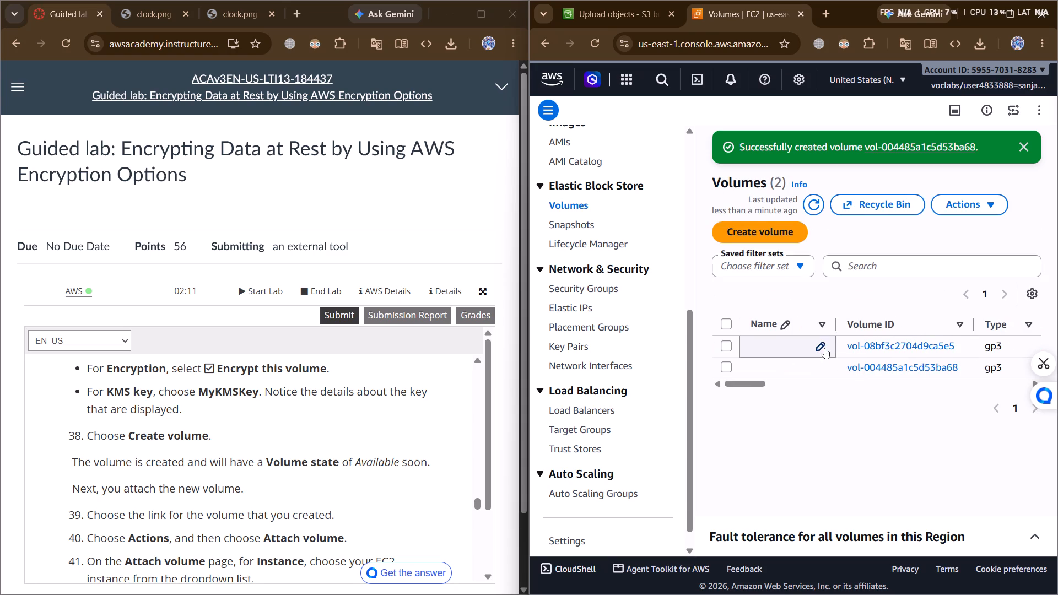
left_click(727, 367)
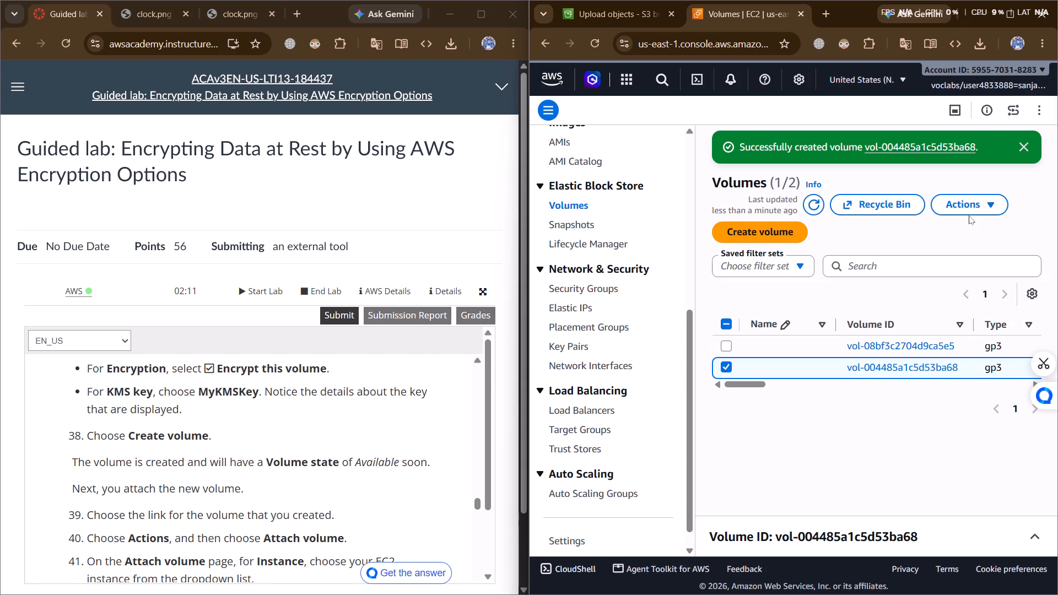
left_click(969, 215)
left_click(964, 202)
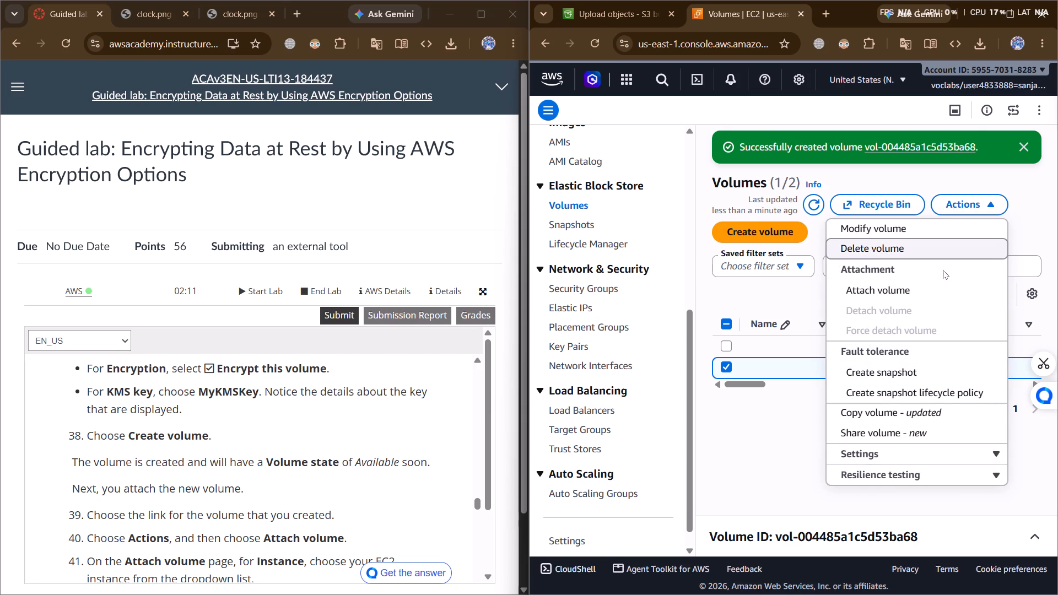
left_click(935, 287)
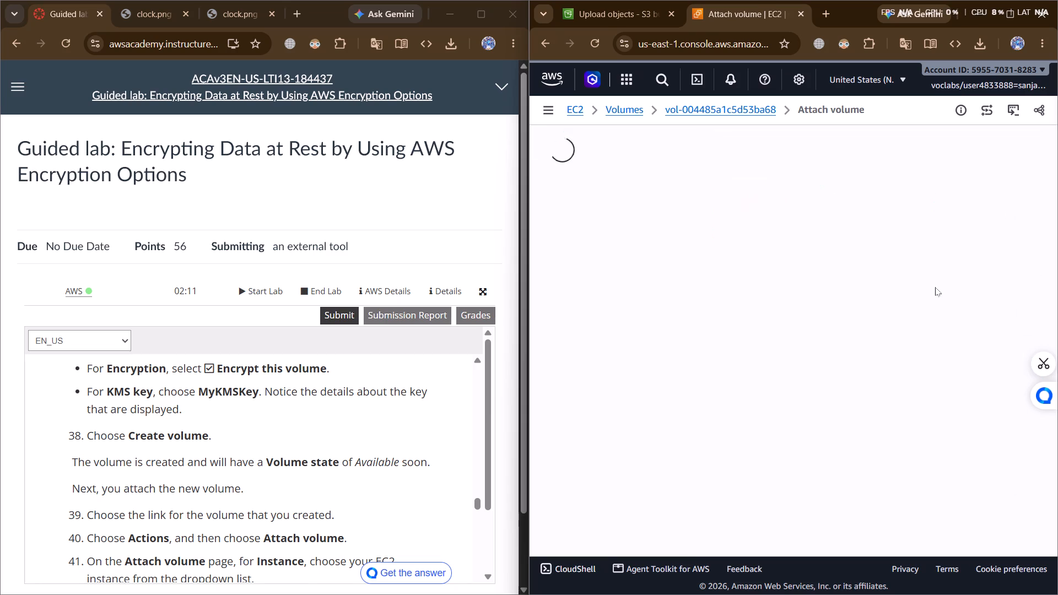
scroll(395, 452, "down", 2)
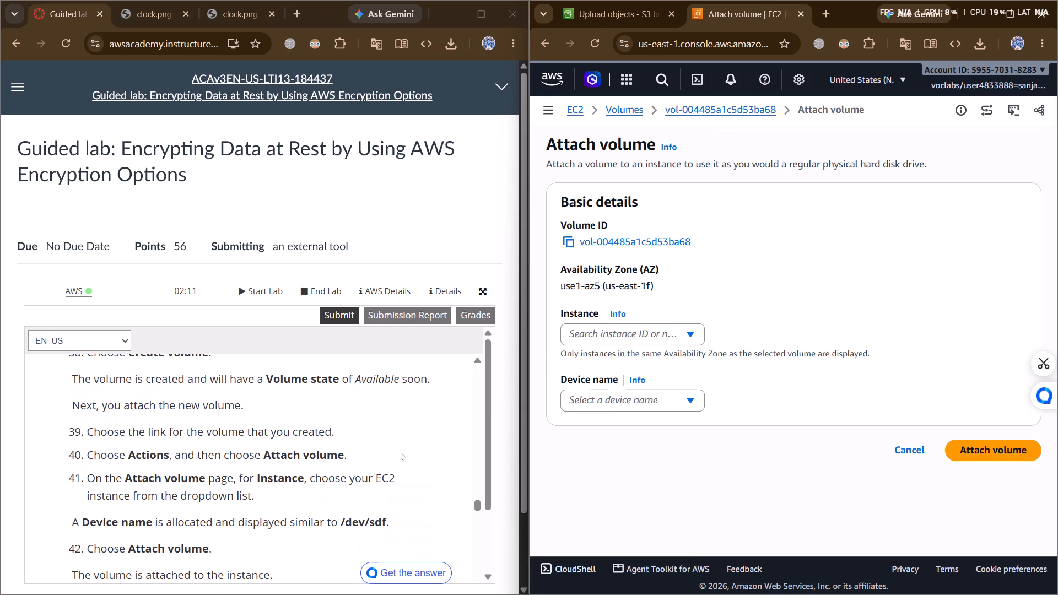
left_click(614, 333)
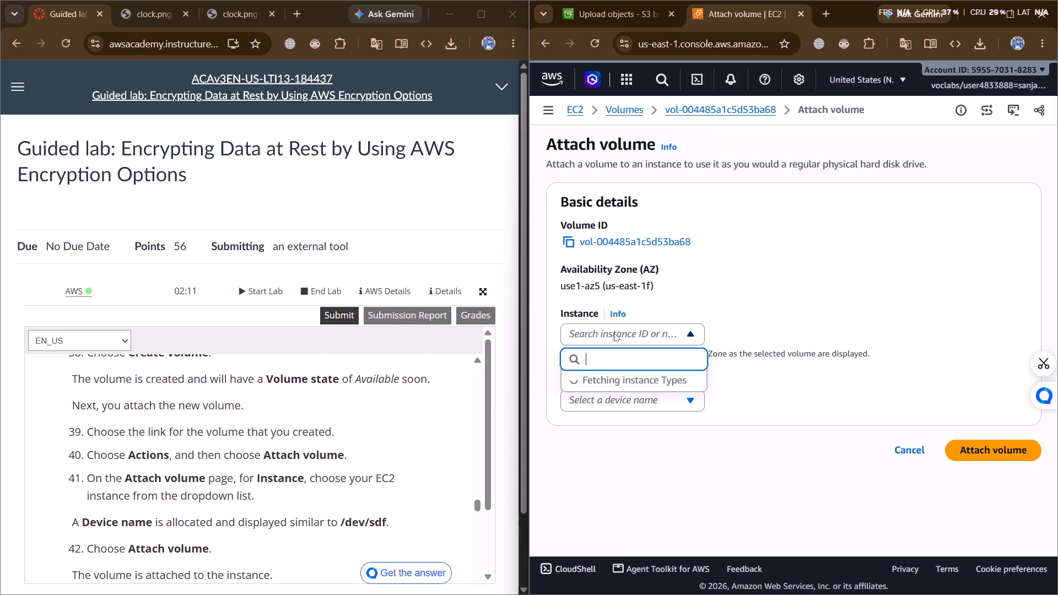
left_click(633, 387)
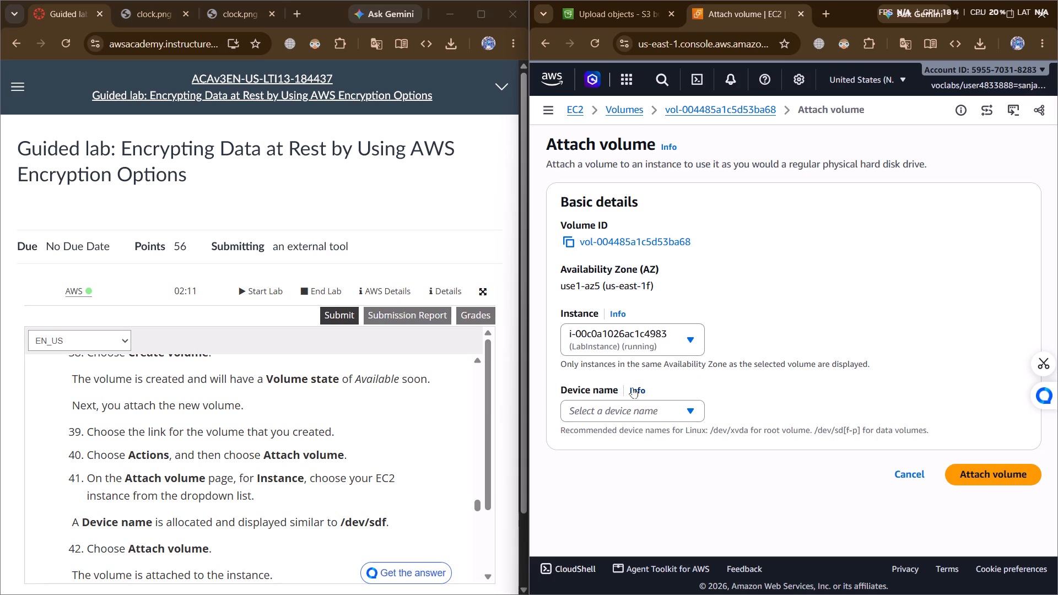
left_click(635, 414)
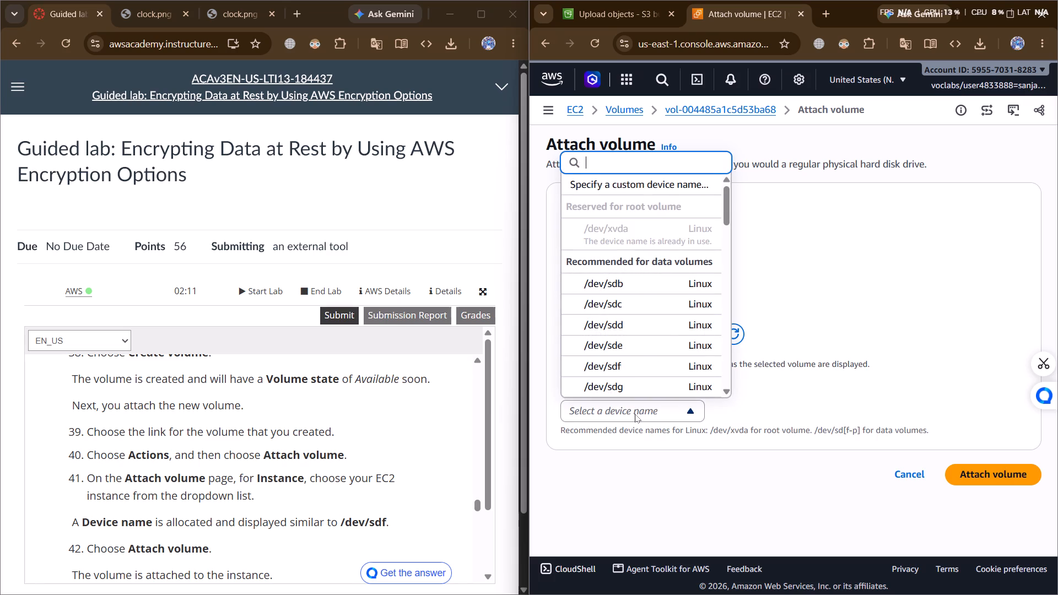
left_click(616, 369)
scroll(281, 518, "down", 2)
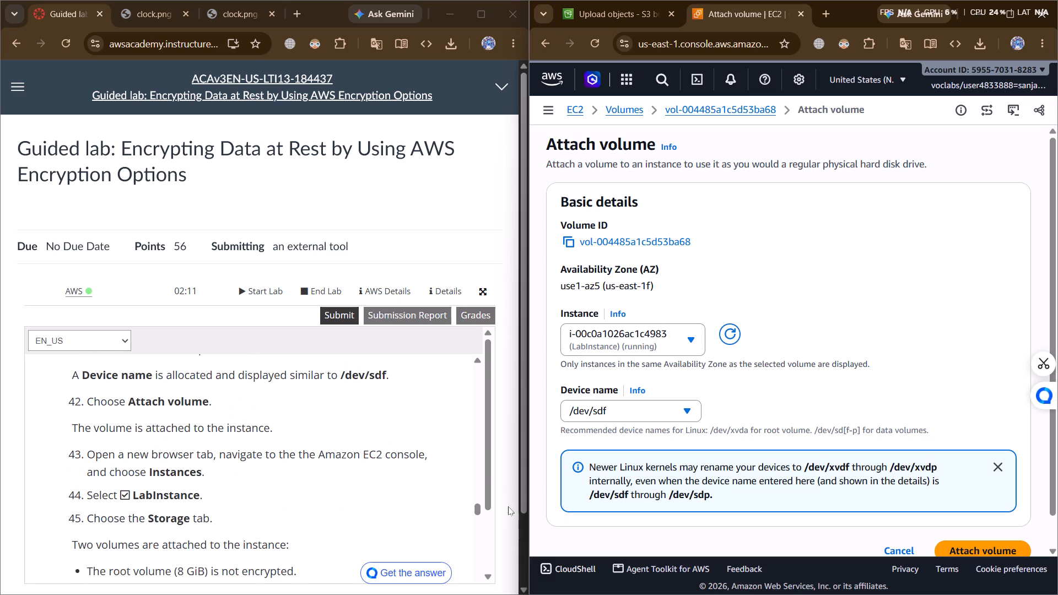
left_click(947, 552)
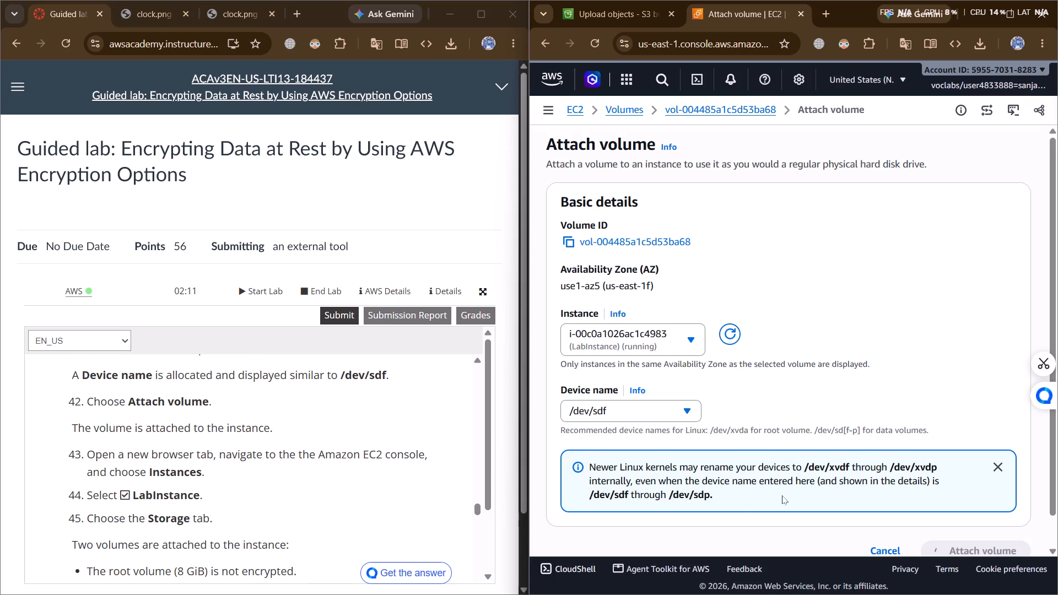
Following lab step 43, find EC2 from the S3 upload tab and open the EC2 console's Instances list.
scroll(782, 495, "down", 2)
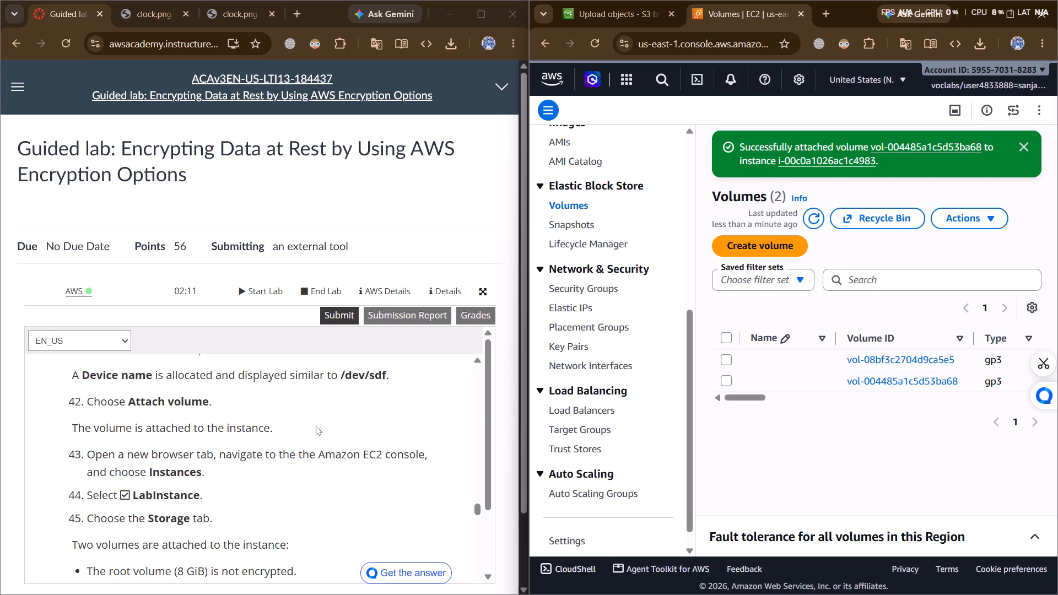
scroll(316, 426, "down", 2)
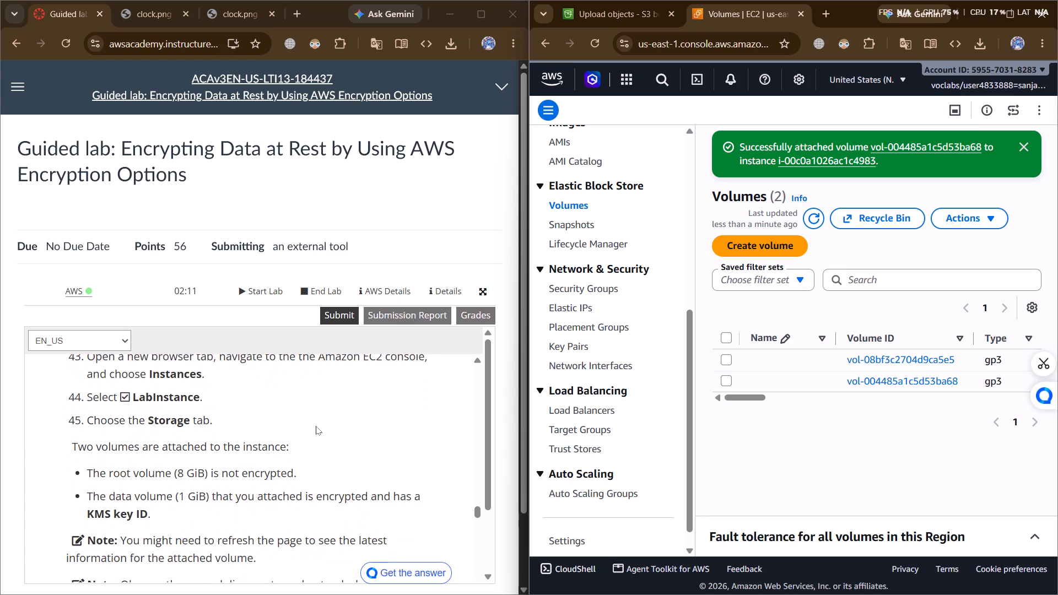
scroll(316, 426, "down", 1)
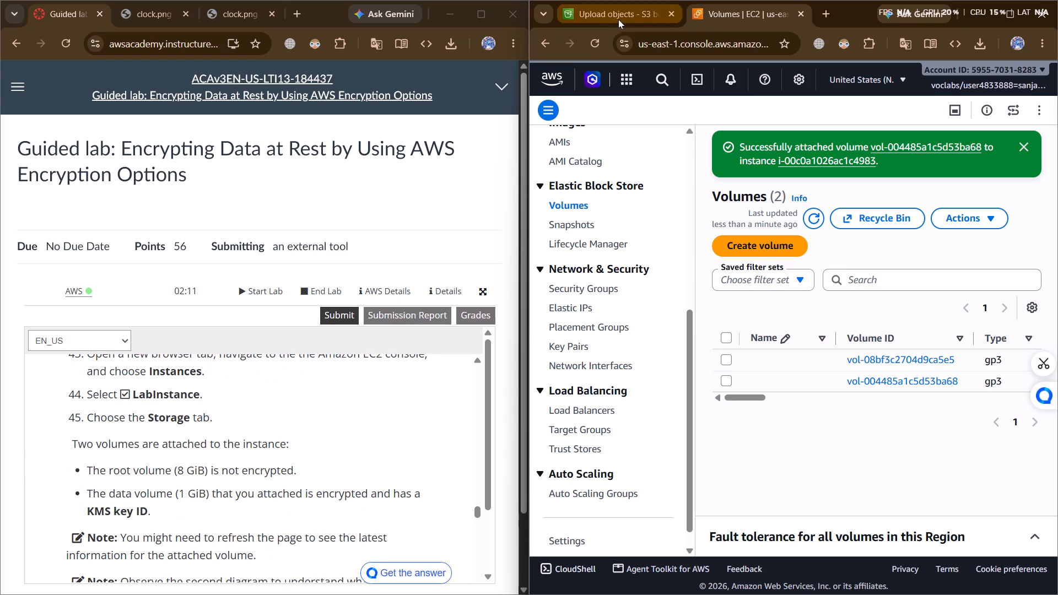
left_click(636, 13)
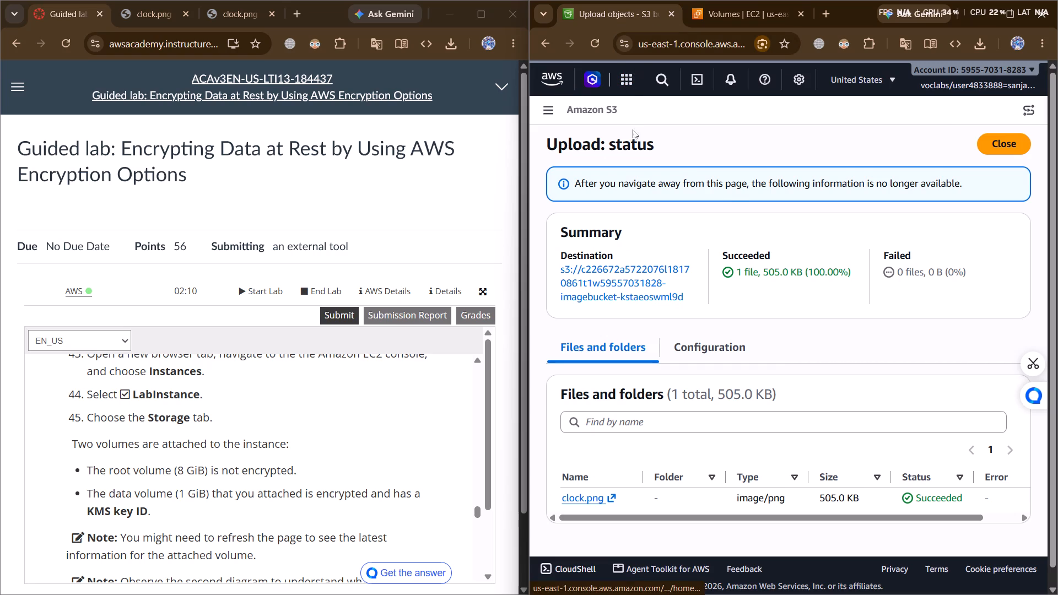
scroll(737, 194, "up", 1)
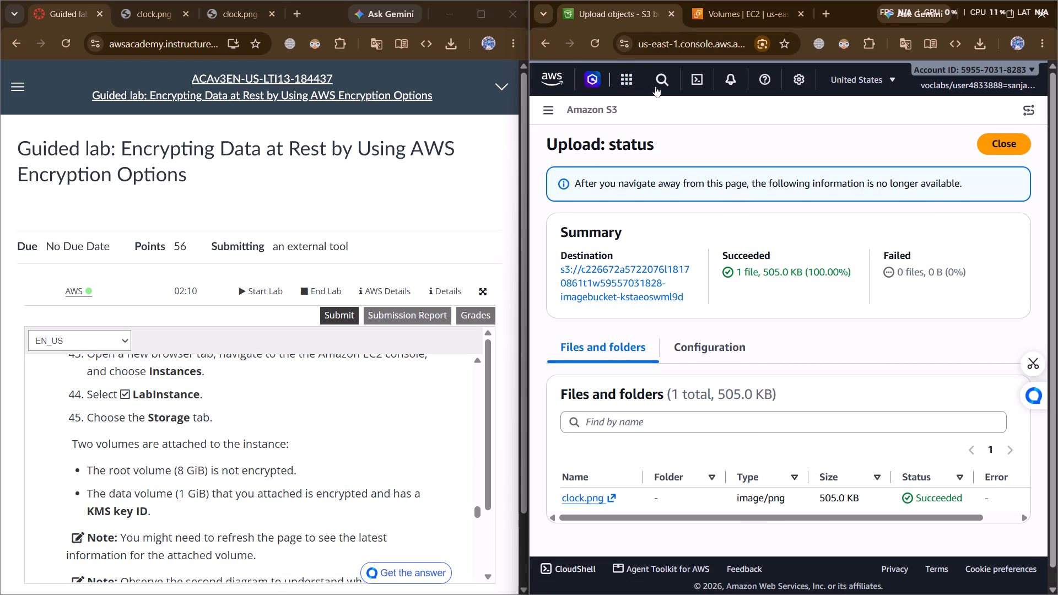
left_click(656, 86)
type("EC2")
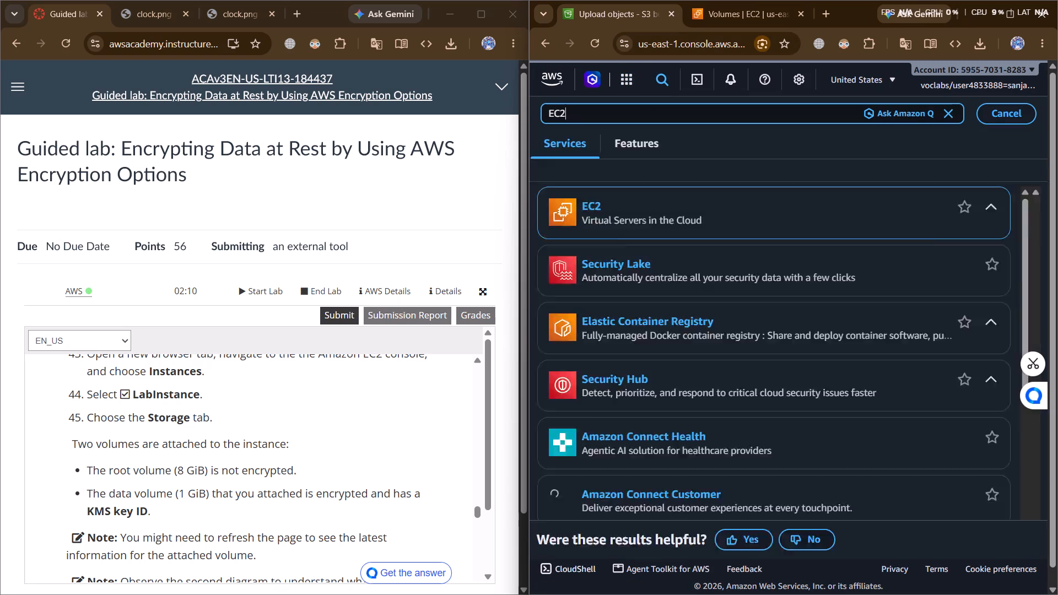
left_click(593, 204)
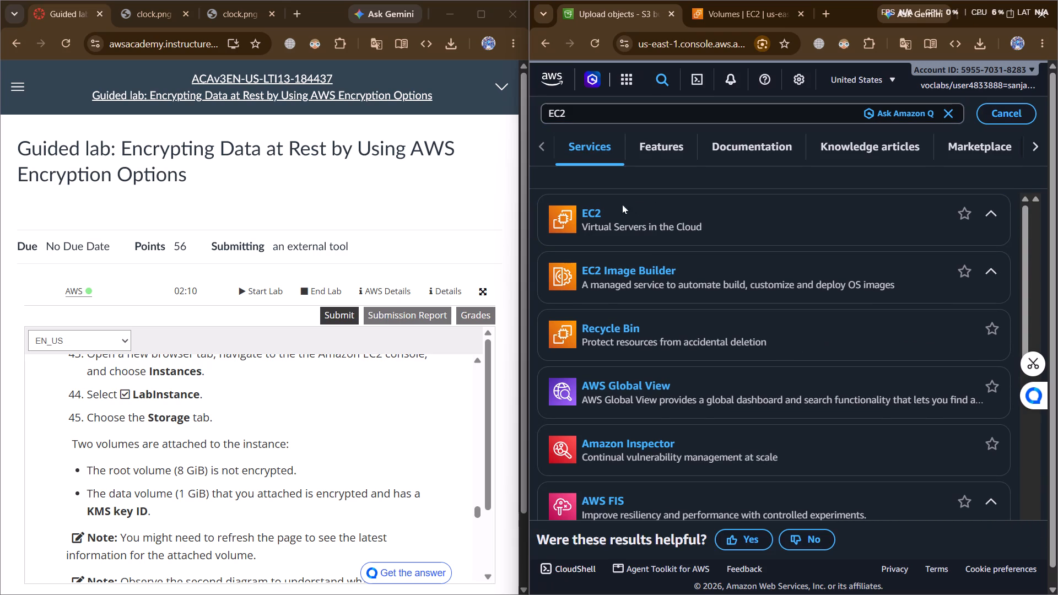
left_click(592, 210)
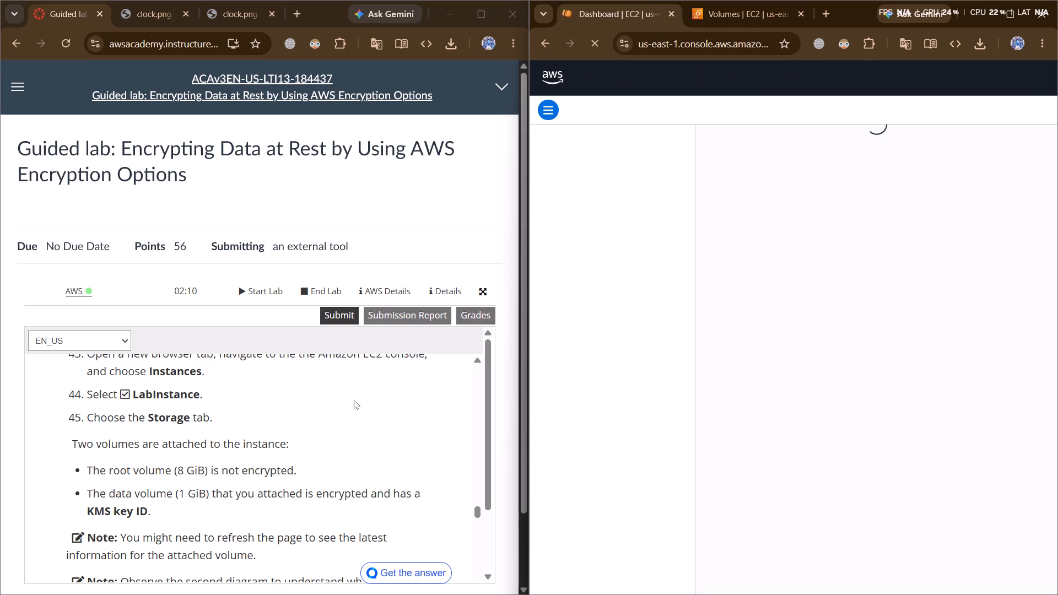
scroll(354, 400, "up", 1)
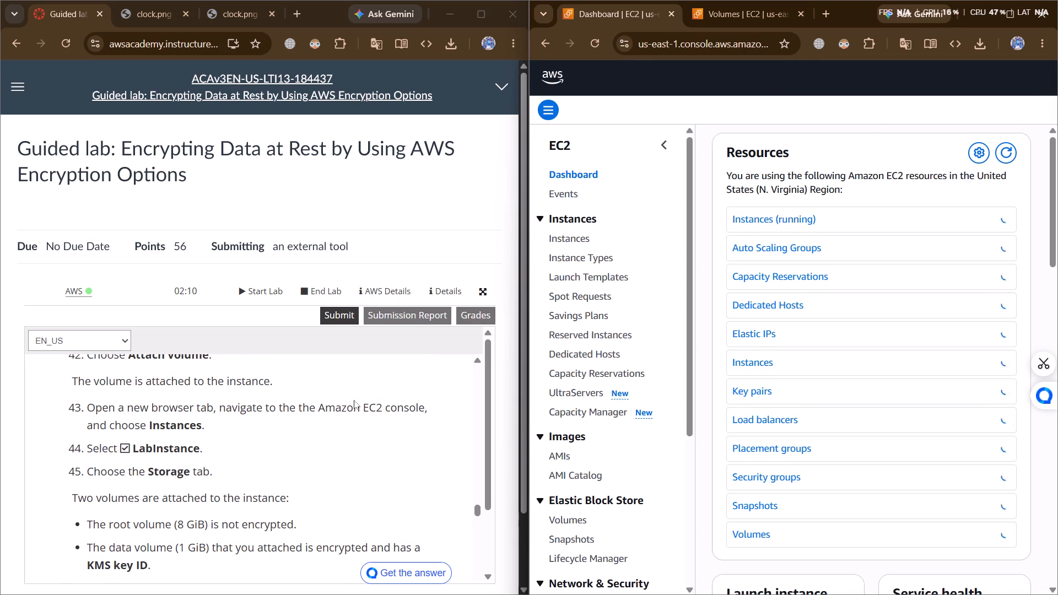
scroll(354, 400, "up", 1)
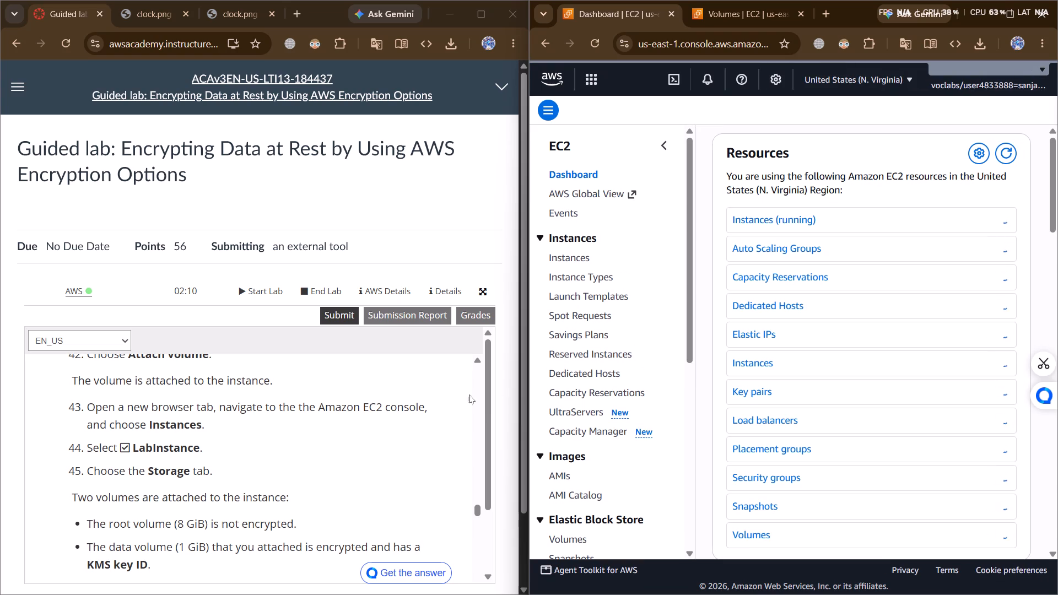
left_click(563, 252)
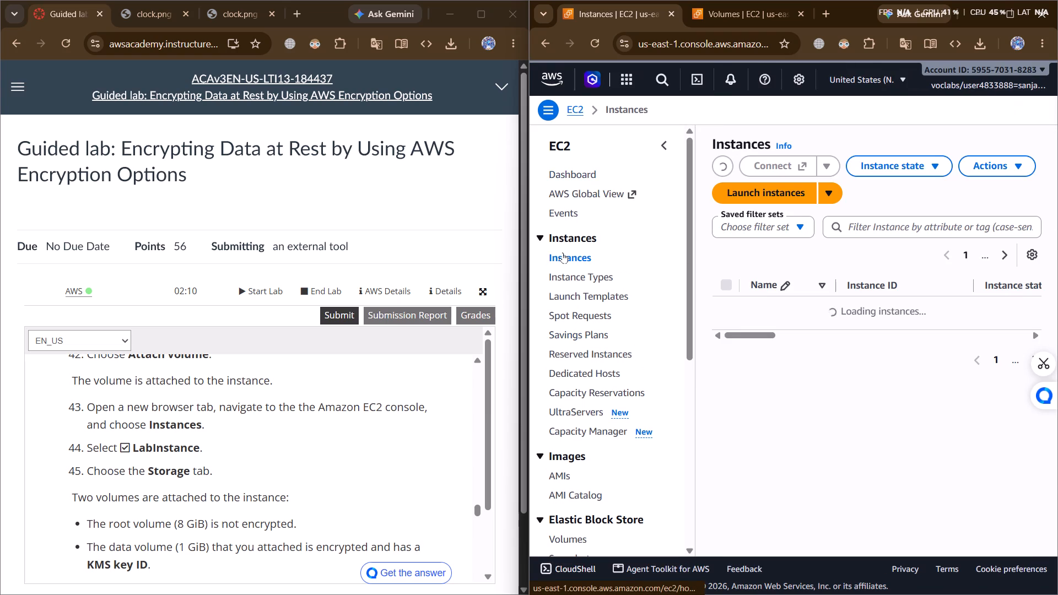
Select LabInstance, open its details page and show its Storage information.
left_click(725, 304)
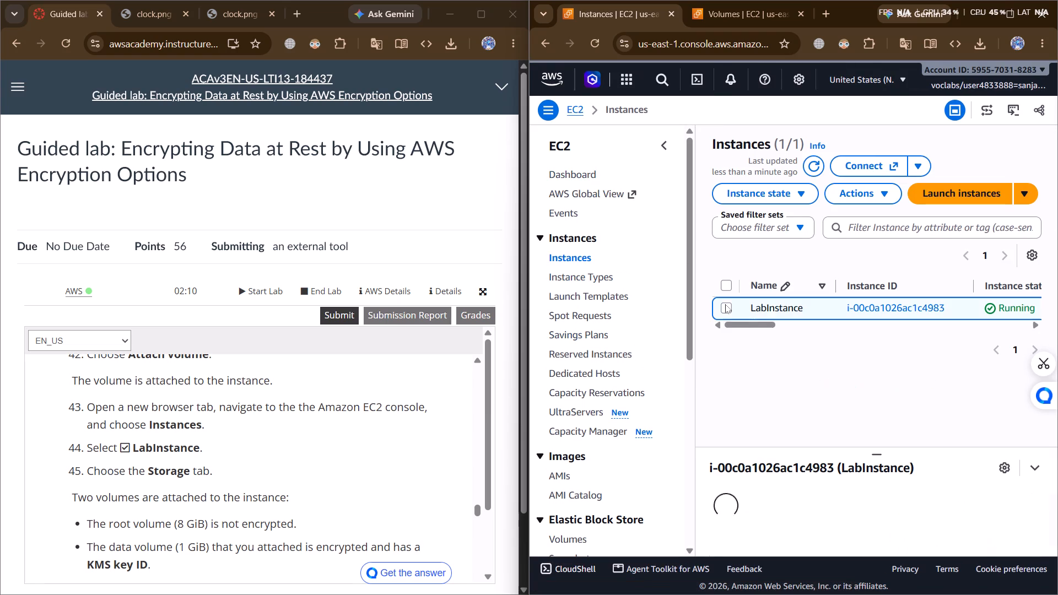
scroll(343, 401, "down", 1)
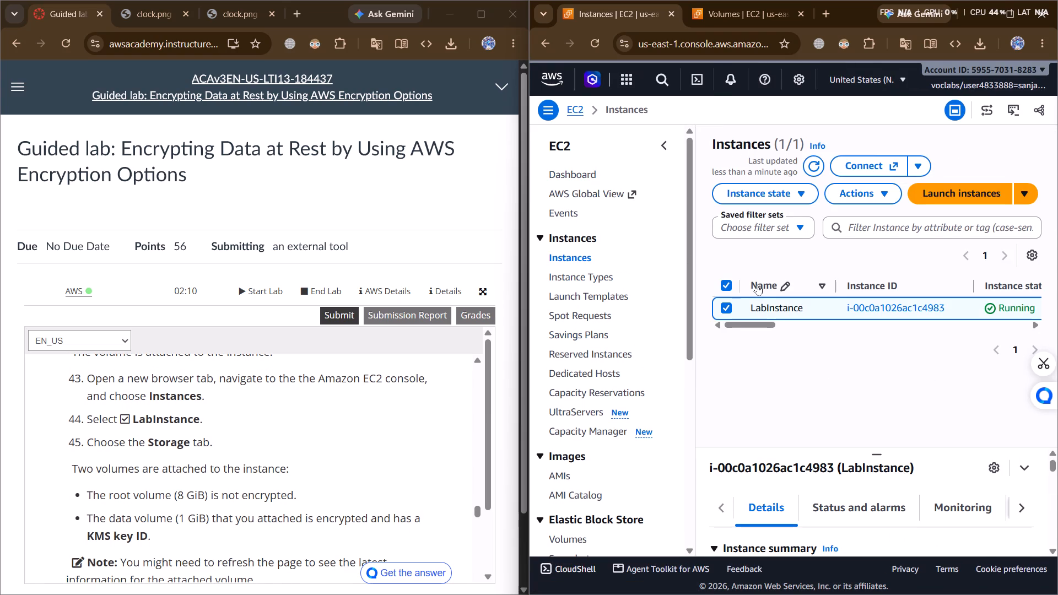
left_click(873, 310)
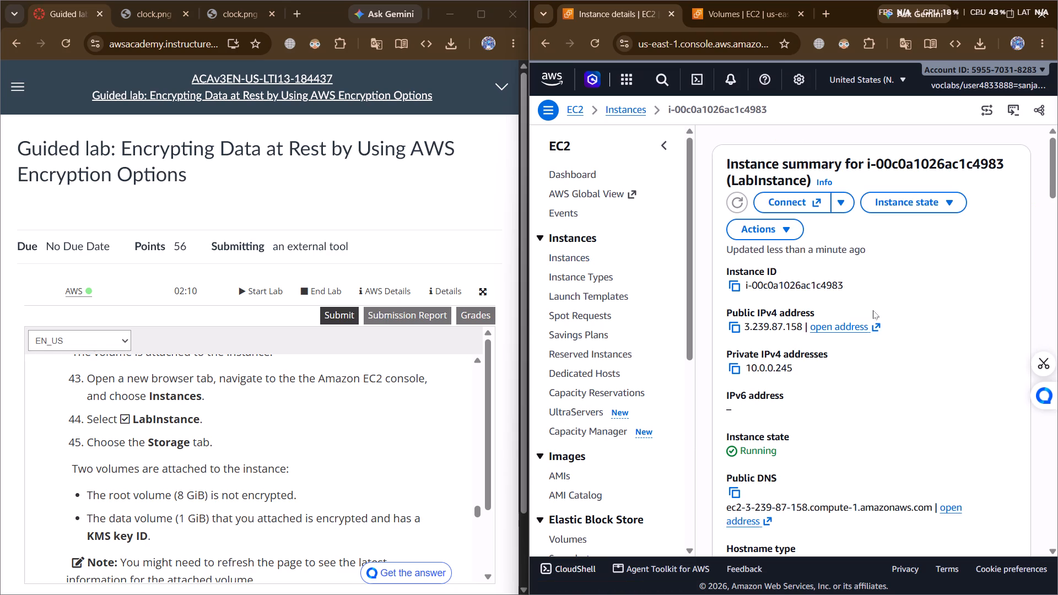
scroll(871, 311, "down", 7)
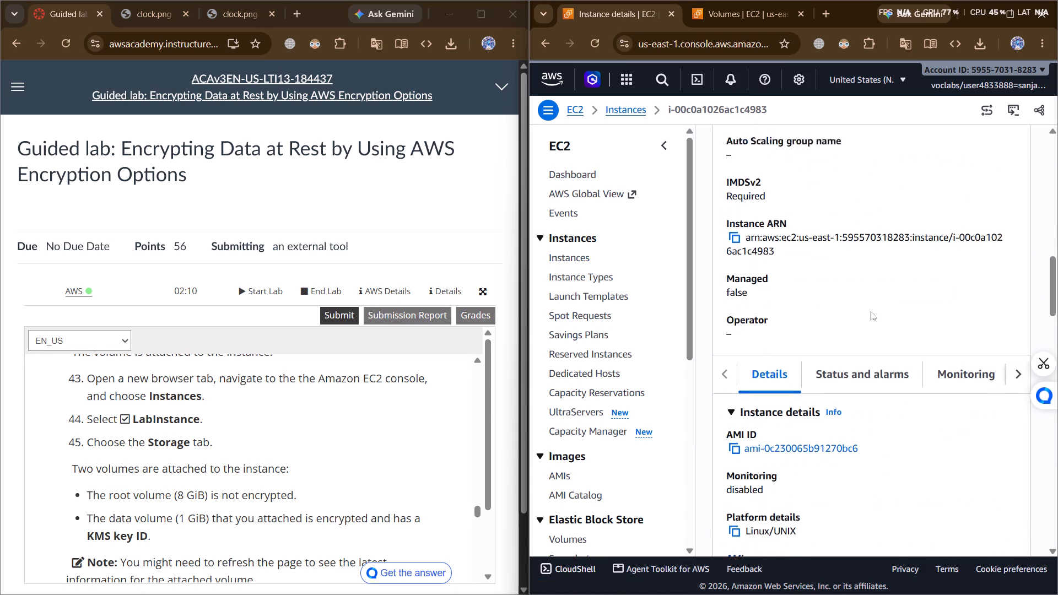
scroll(871, 311, "down", 2)
double_click(1017, 354)
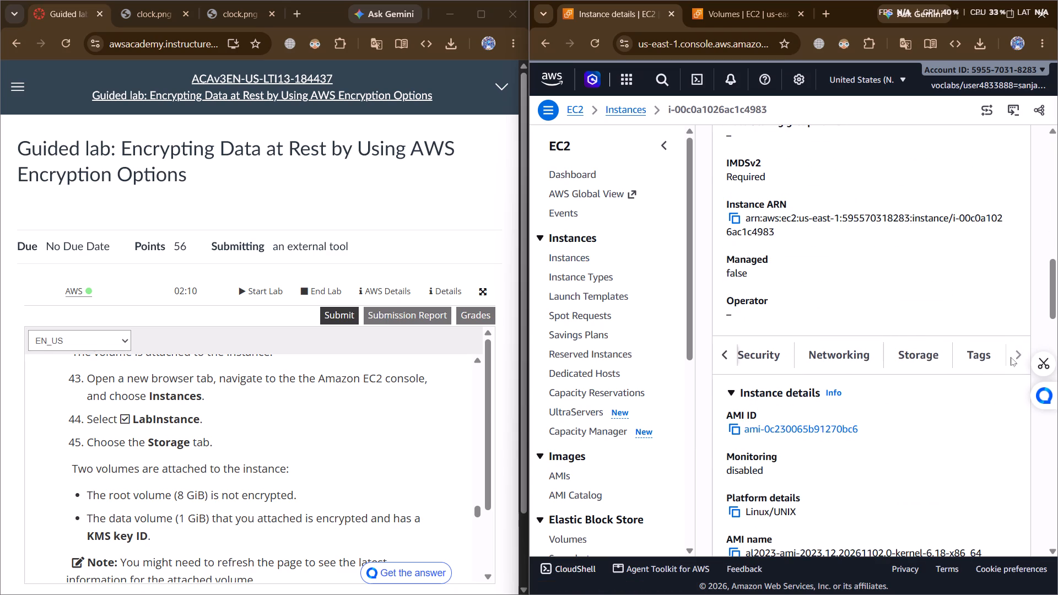
left_click(904, 356)
Examine the root device details and the Block devices list in LabInstance's Storage information.
scroll(897, 393, "down", 2)
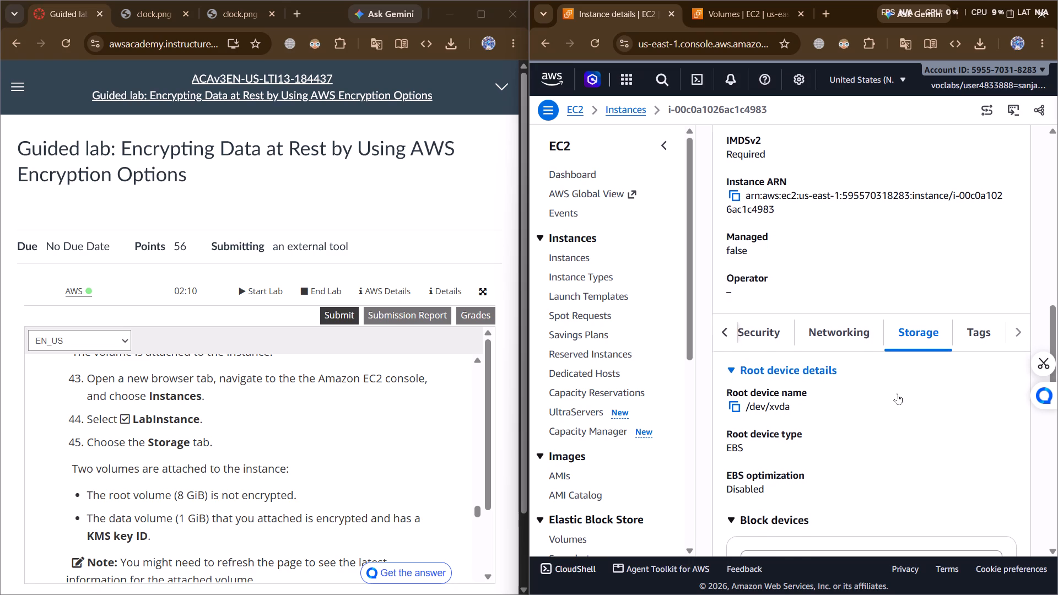
scroll(897, 393, "down", 3)
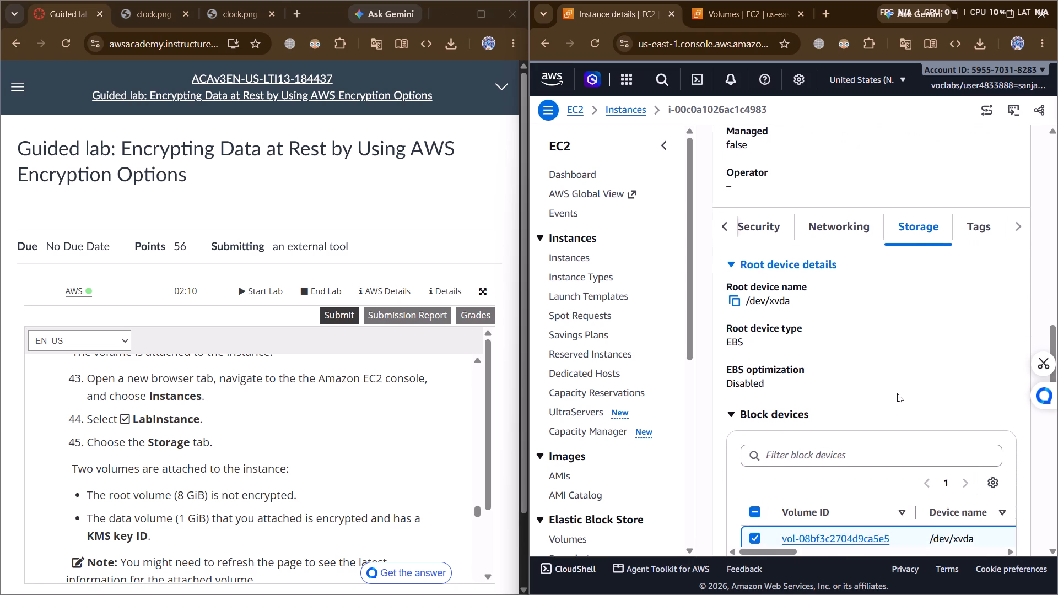
scroll(897, 393, "down", 2)
scroll(897, 393, "up", 1)
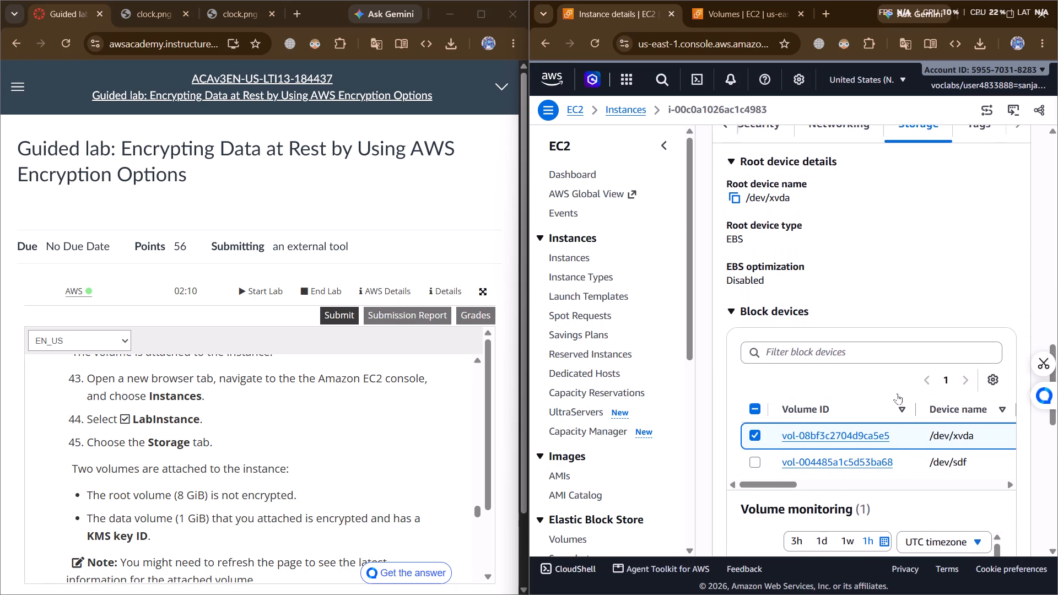
scroll(897, 393, "up", 3)
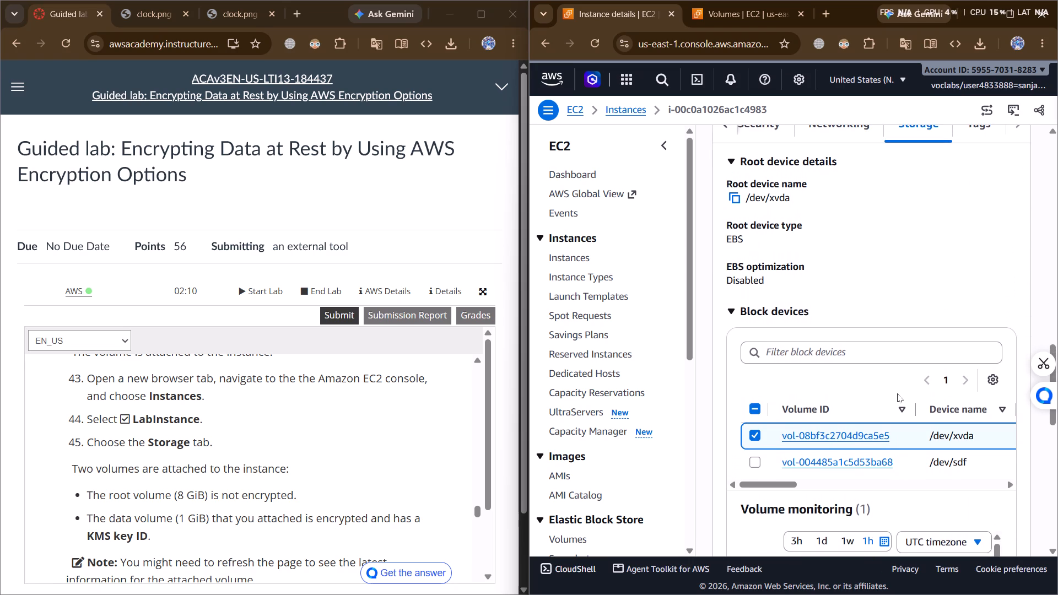
scroll(897, 393, "up", 2)
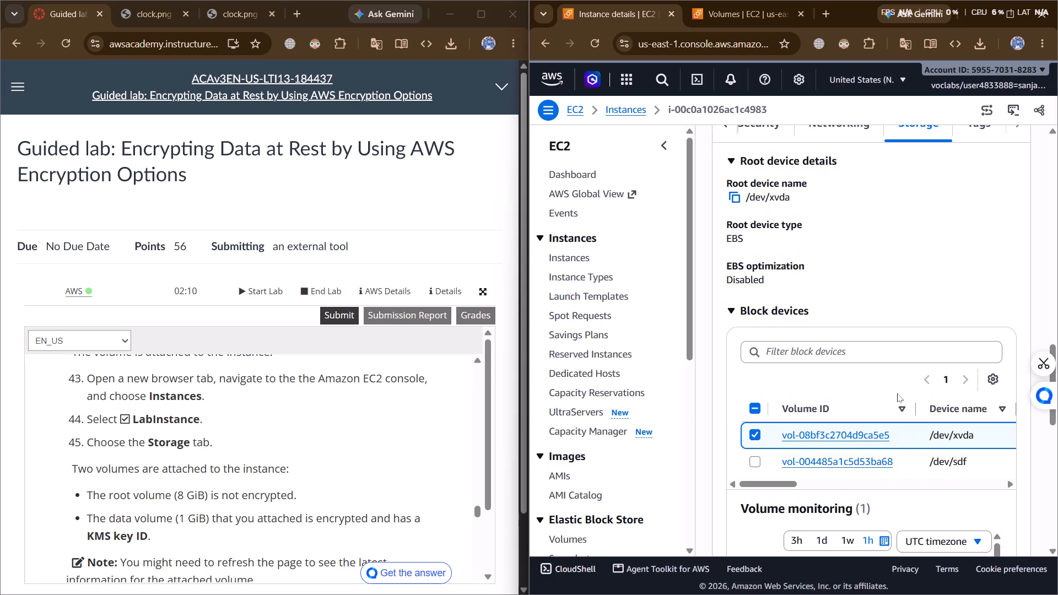
scroll(897, 393, "up", 1)
Read lab step 45 and its notes on the encryption expected for the two attached volumes.
scroll(376, 455, "down", 1)
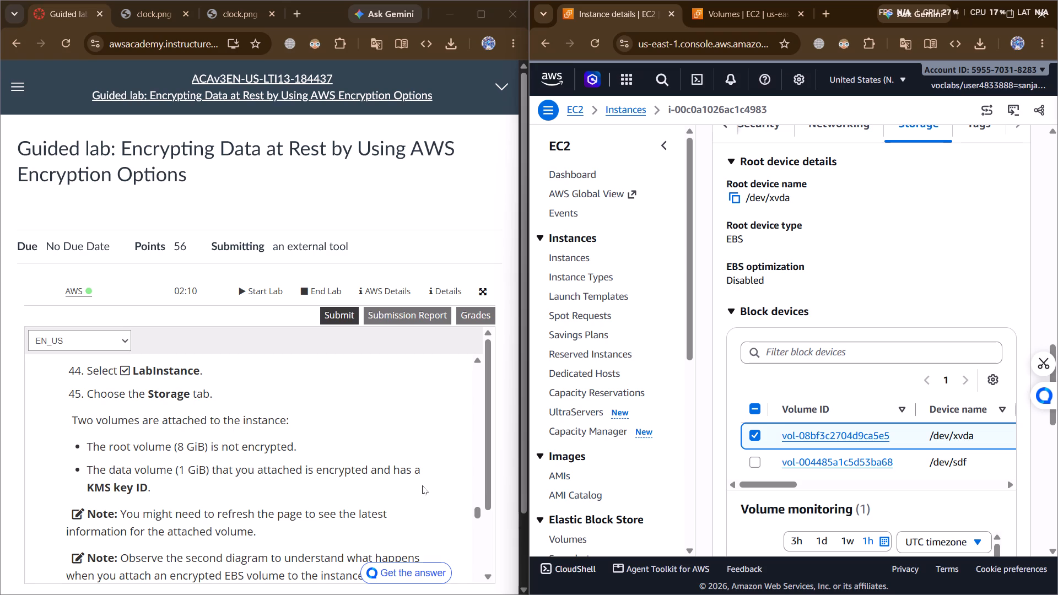
scroll(423, 485, "down", 1)
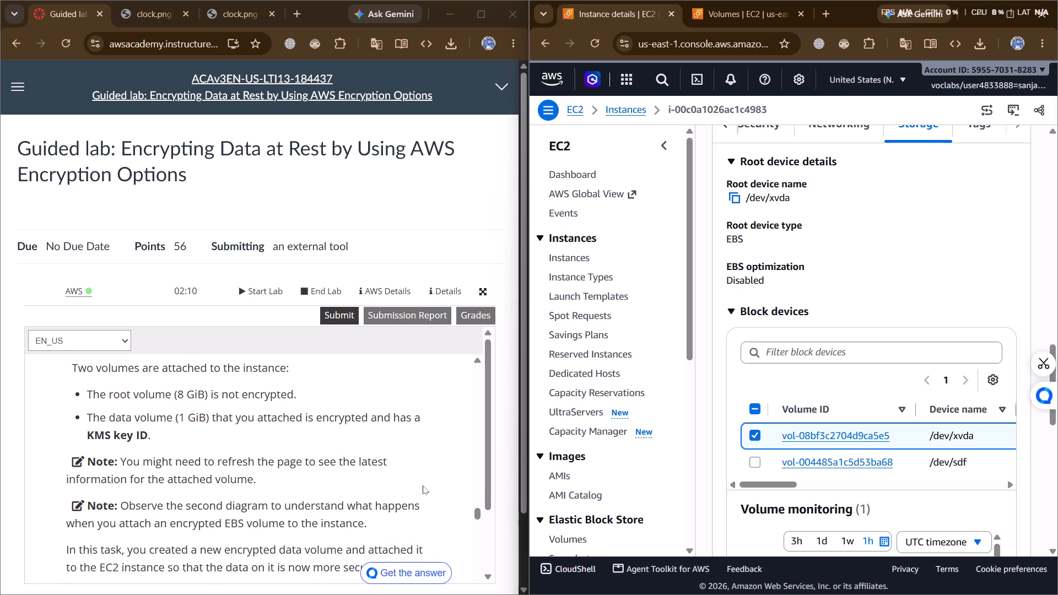
scroll(423, 485, "left", 1)
scroll(423, 485, "up", 1)
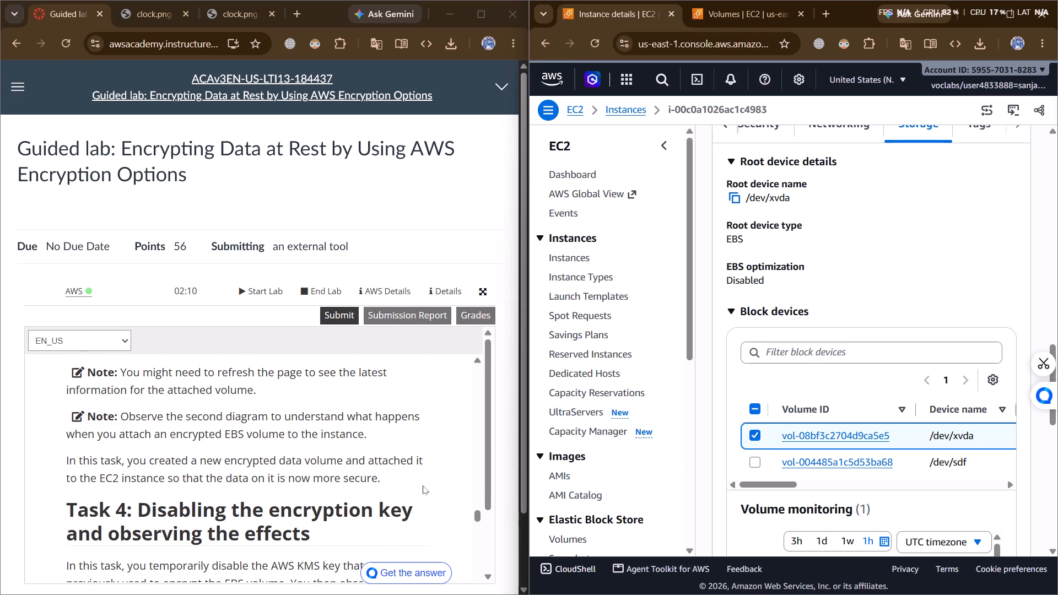
scroll(423, 485, "up", 1)
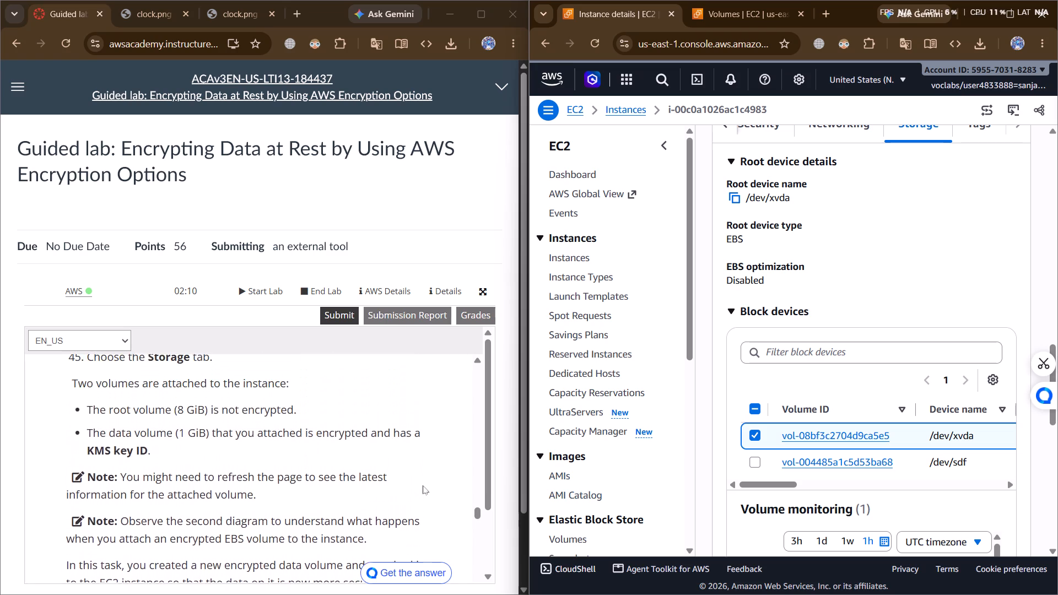
scroll(423, 485, "up", 1)
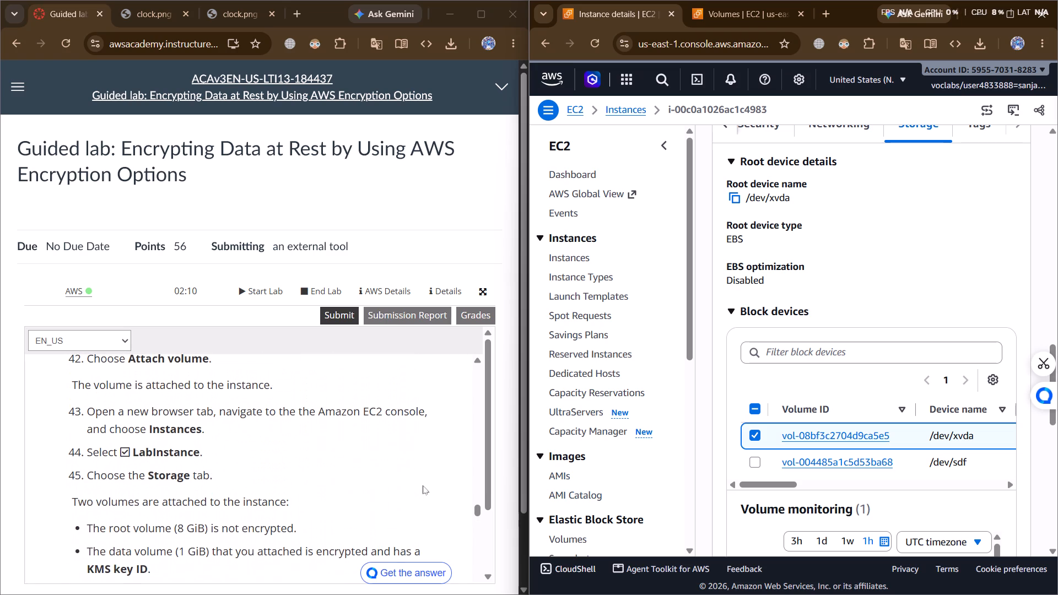
scroll(423, 485, "down", 2)
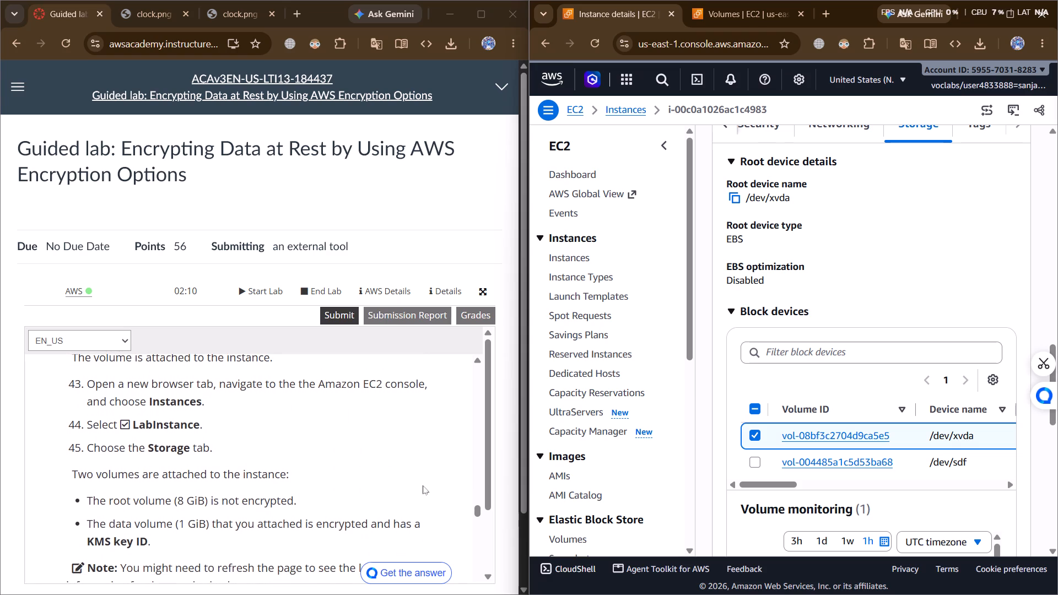
Check the Encrypted and KMS key ID columns for both block devices and compare them with the lab's description.
left_click(753, 463)
left_click(753, 463)
scroll(823, 460, "left", 3)
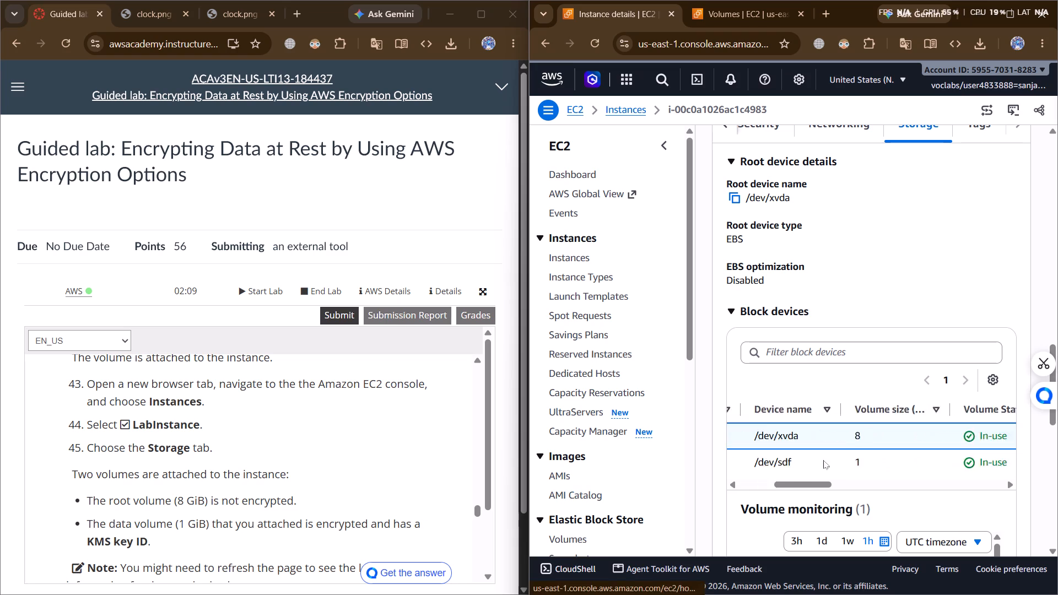
scroll(823, 460, "left", 10)
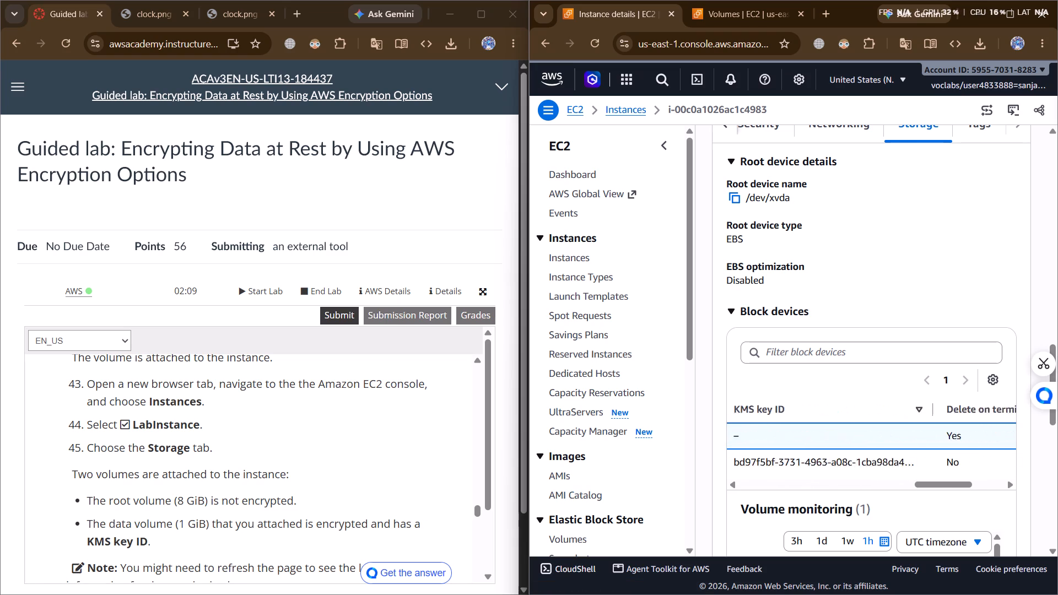
scroll(823, 460, "left", 5)
scroll(823, 460, "right", 2)
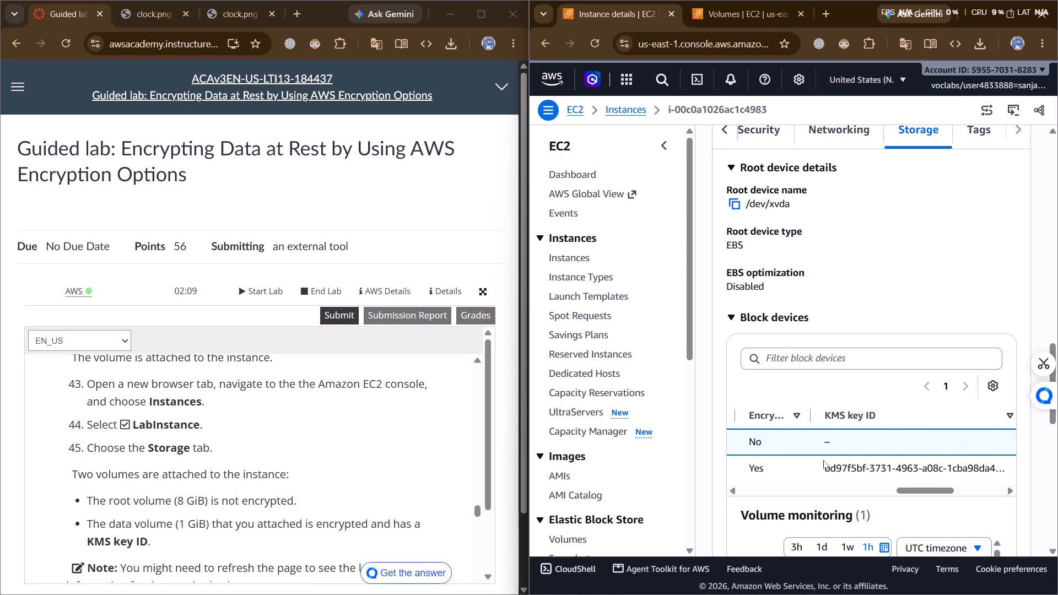
scroll(823, 460, "right", 1)
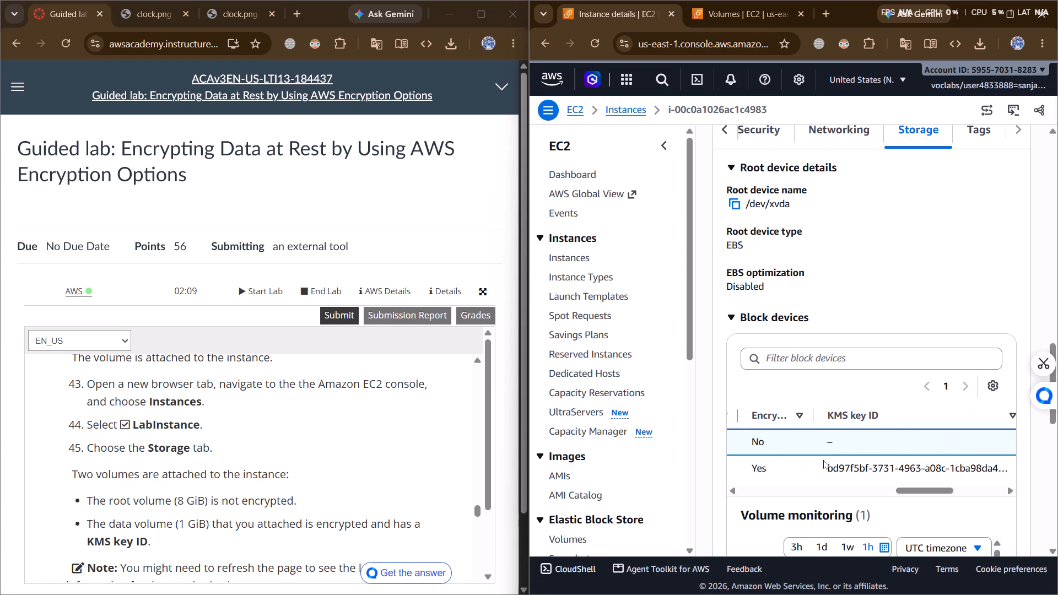
scroll(393, 491, "down", 1)
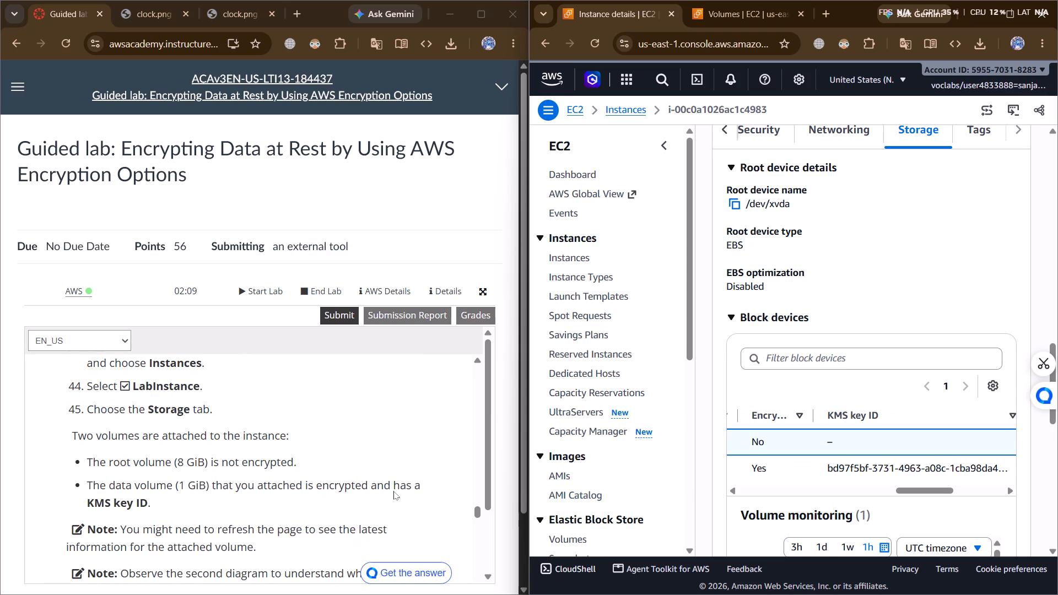
scroll(393, 491, "down", 3)
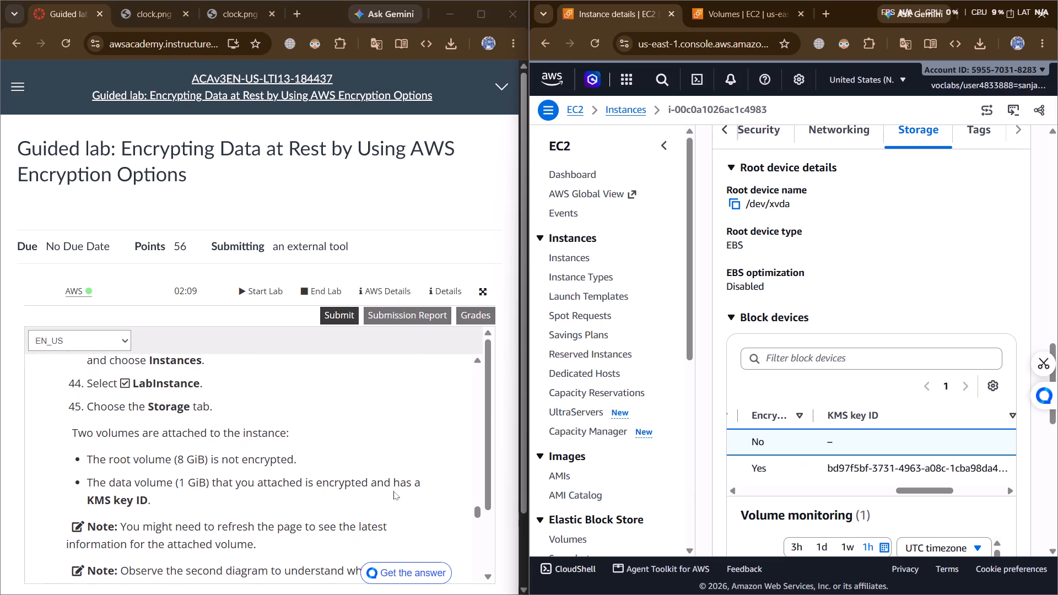
scroll(393, 491, "down", 1)
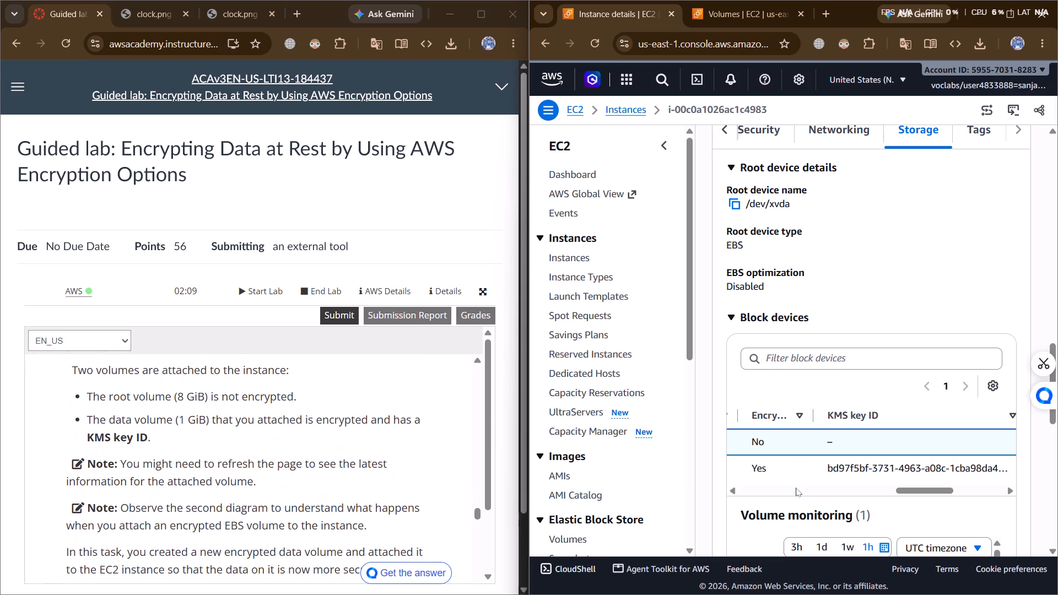
Include volume vol-004485a1c5d53ba68 (/dev/sdf) in the block device selection and view the monitoring graphs for both volumes.
scroll(861, 472, "down", 5)
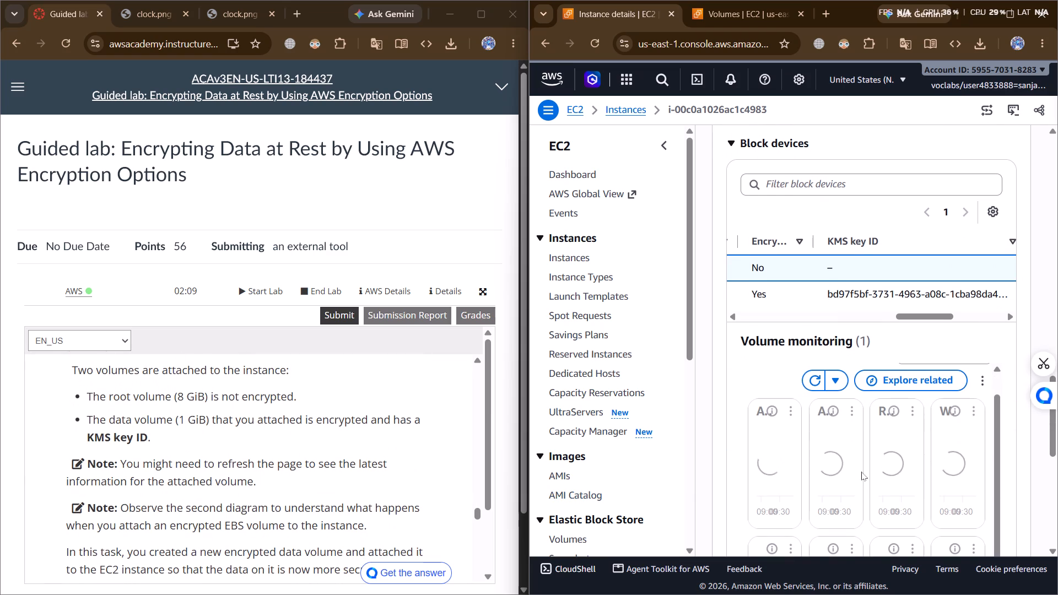
scroll(779, 321, "down", 1)
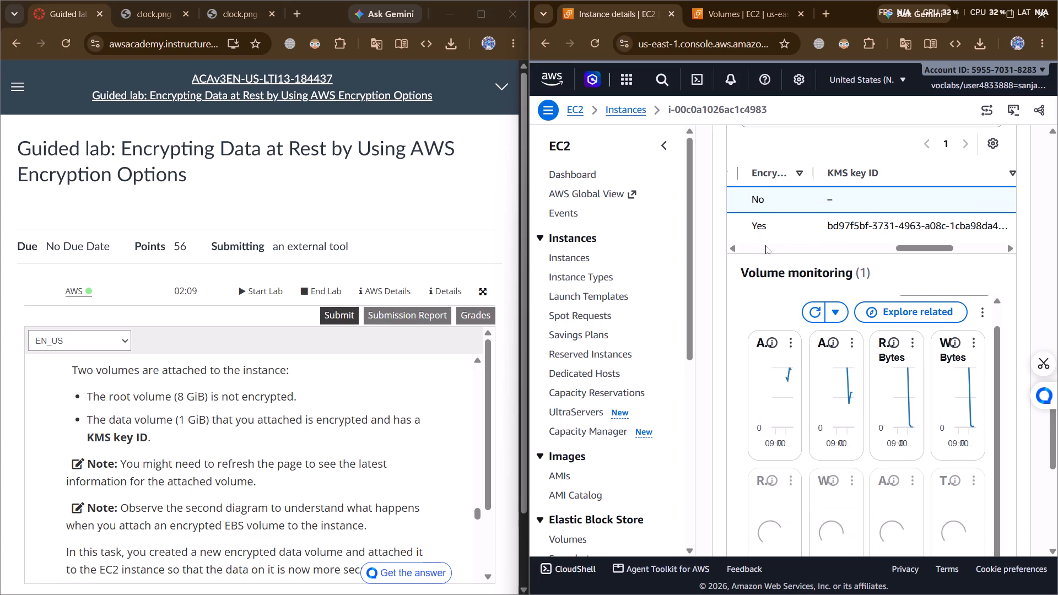
scroll(771, 219, "right", 6)
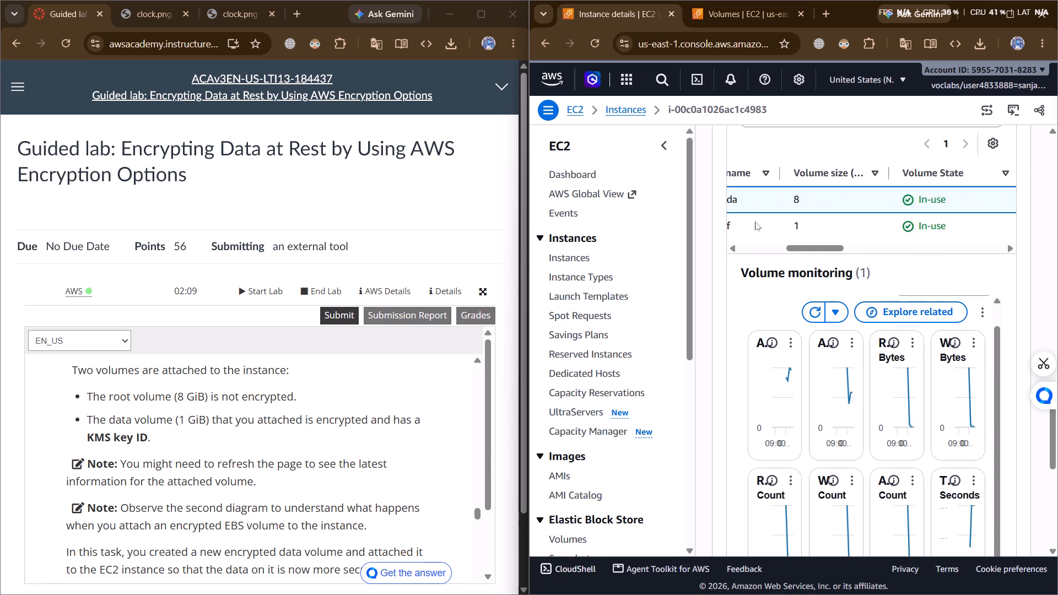
scroll(755, 221, "right", 2)
left_click(752, 228)
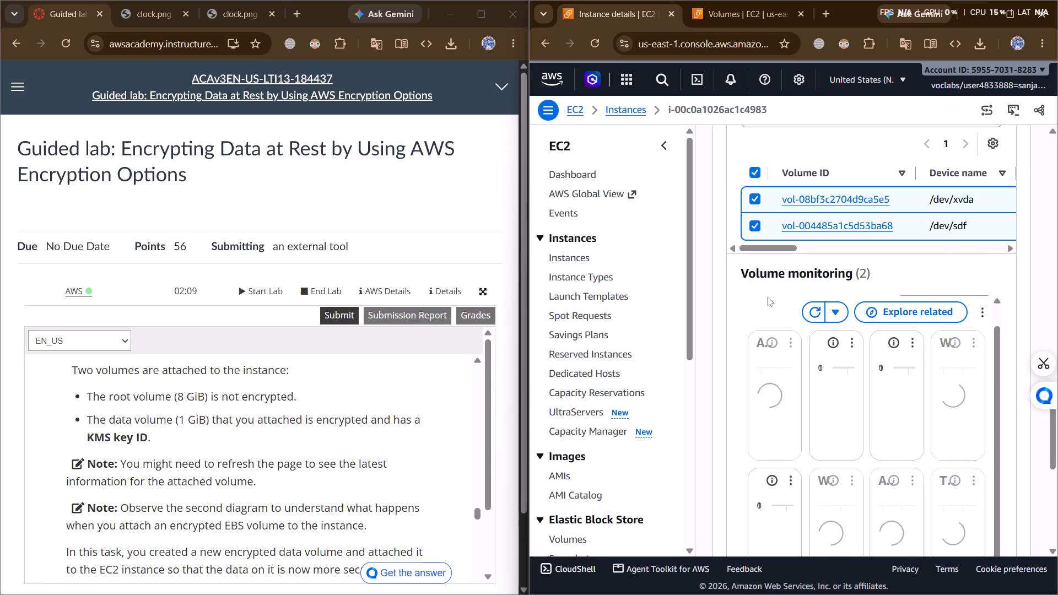
scroll(768, 297, "down", 2)
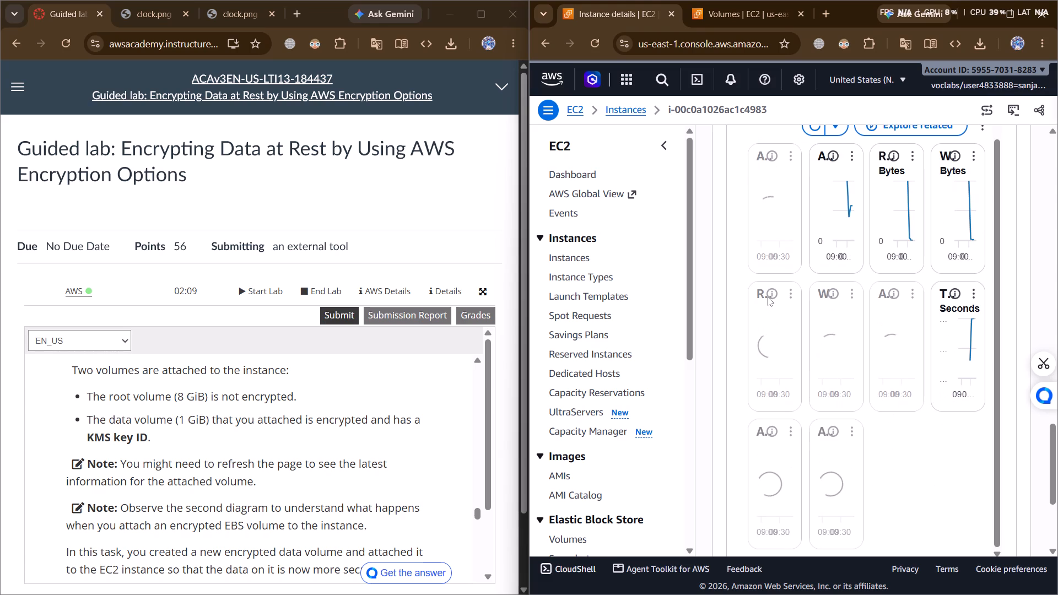
scroll(768, 297, "down", 2)
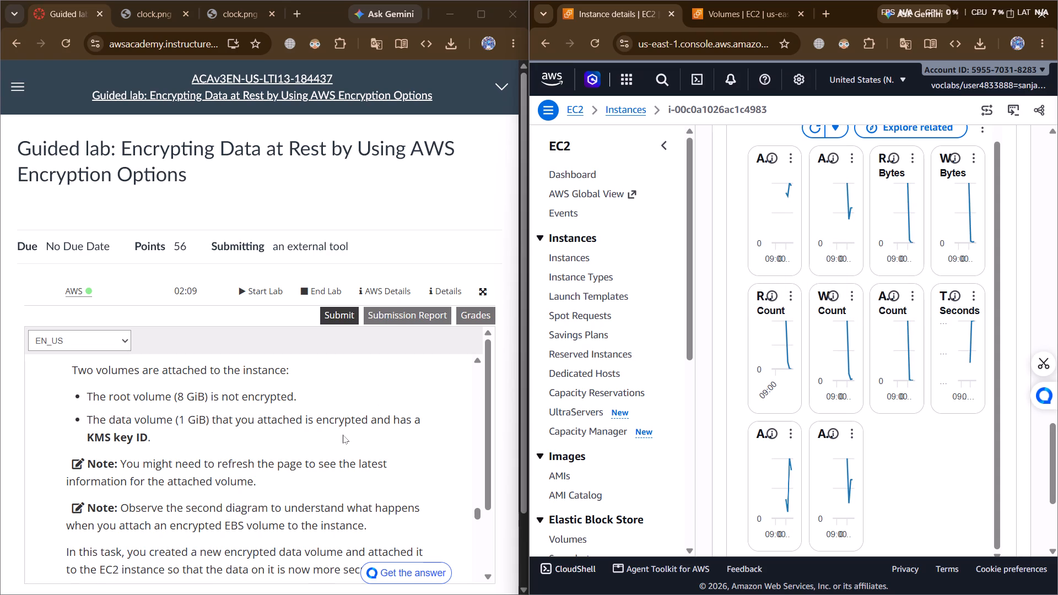
Following Task 4 of the lab, find KMS through the console search and open its Customer managed keys list.
scroll(343, 435, "down", 1)
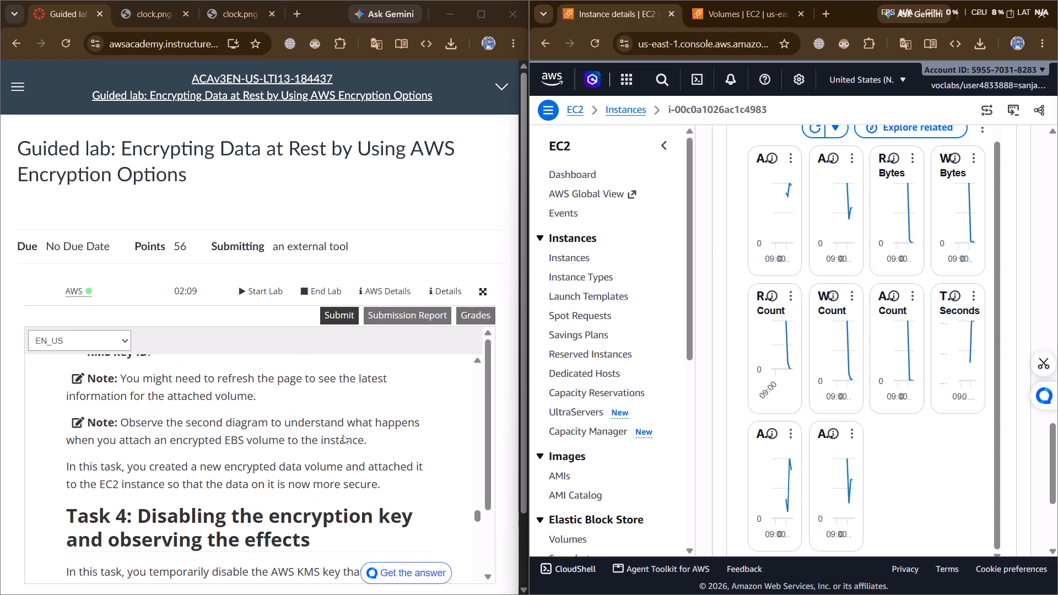
scroll(343, 435, "down", 2)
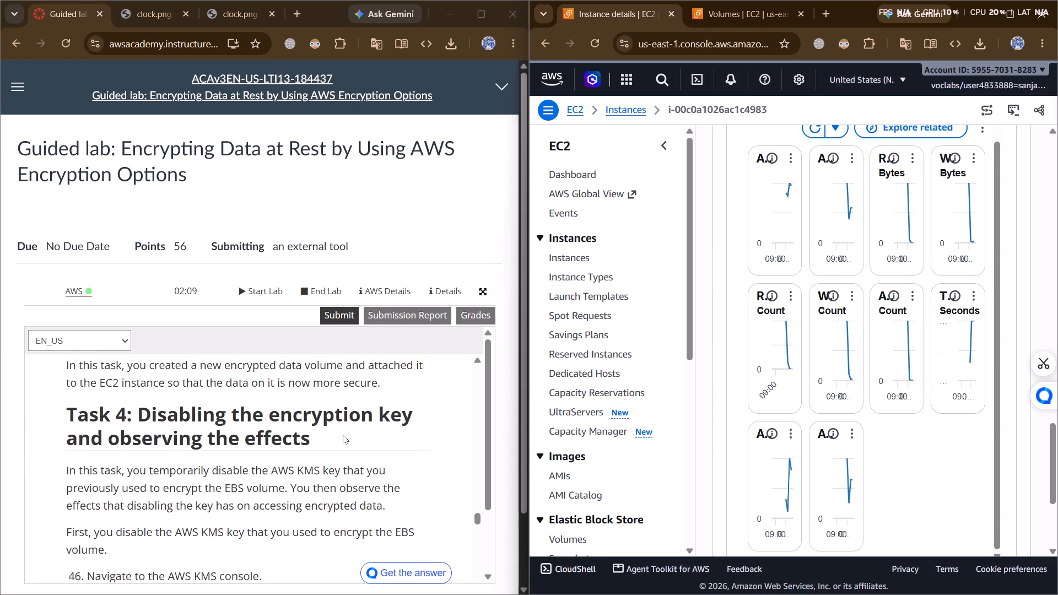
scroll(343, 435, "down", 1)
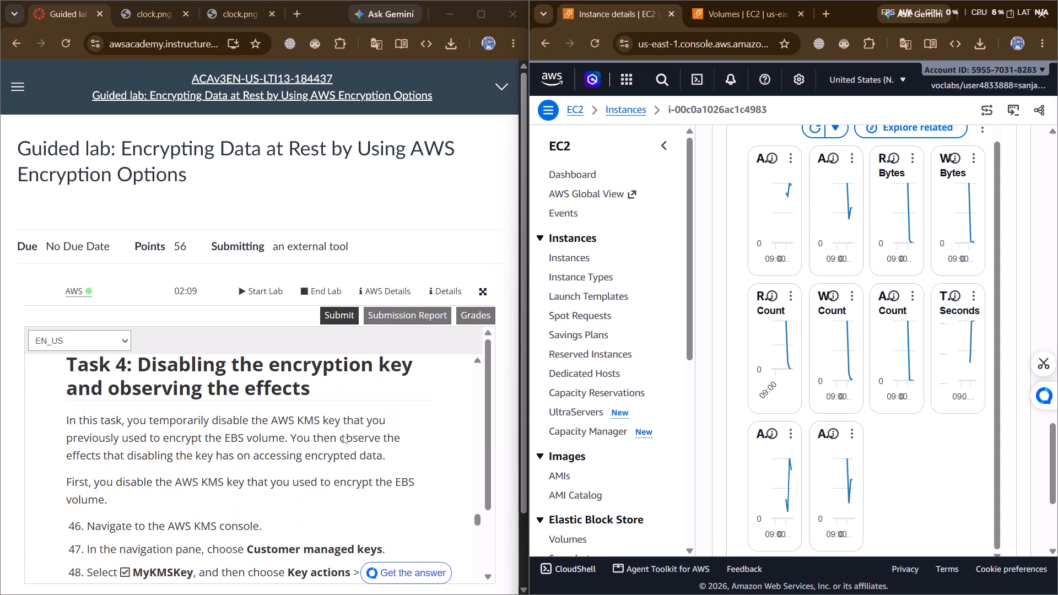
scroll(352, 451, "down", 1)
scroll(512, 236, "right", 1)
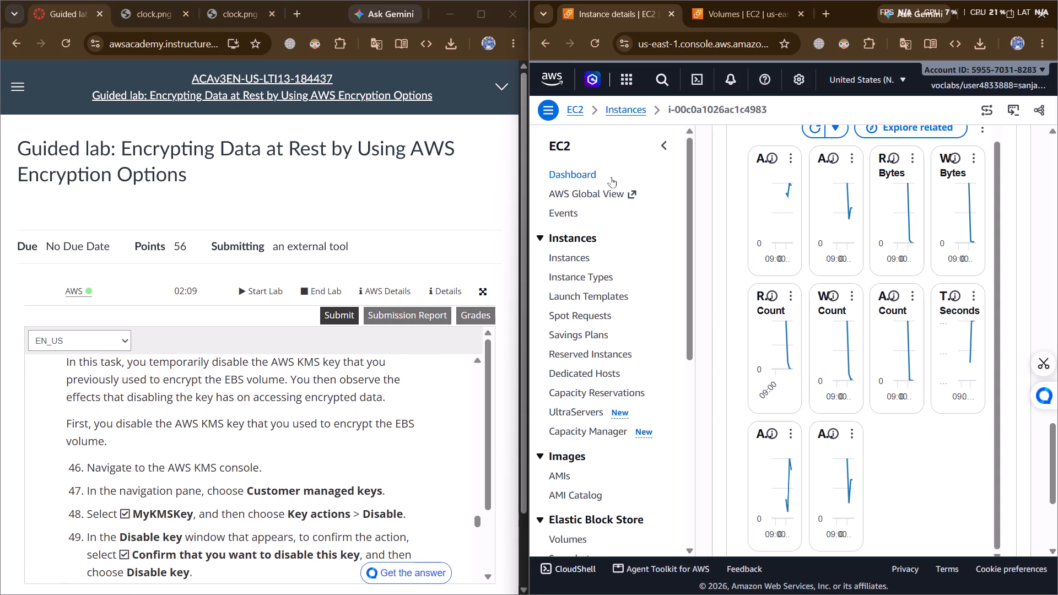
left_click(665, 77)
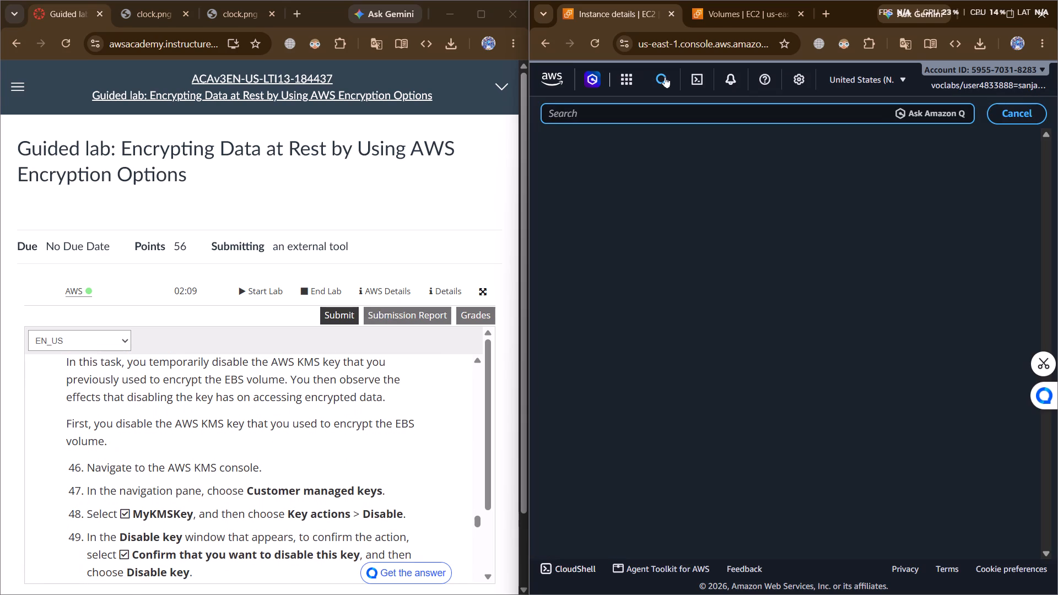
type("KMS")
key("Return")
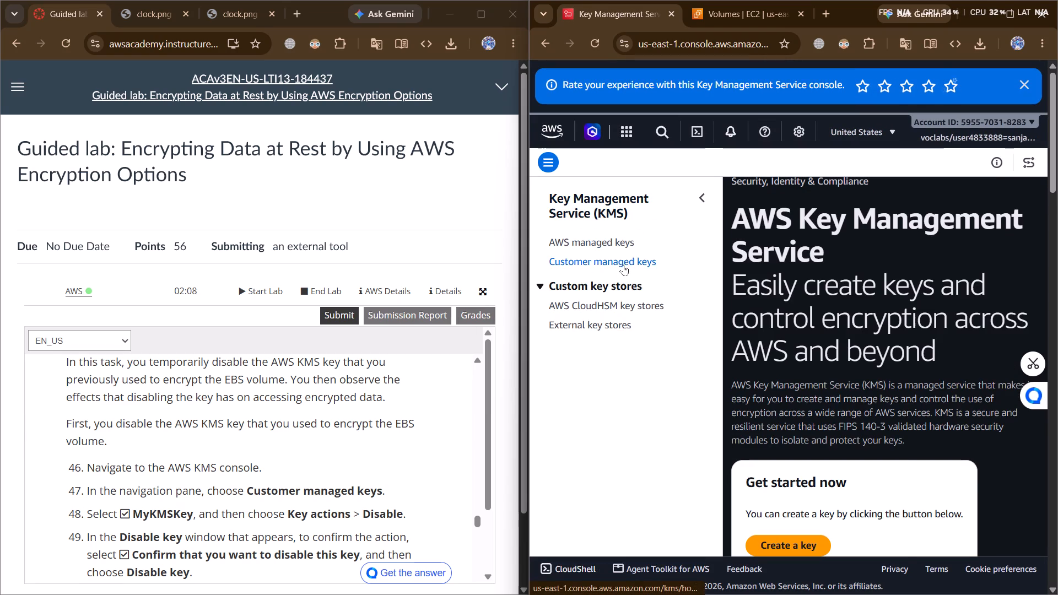
left_click(623, 265)
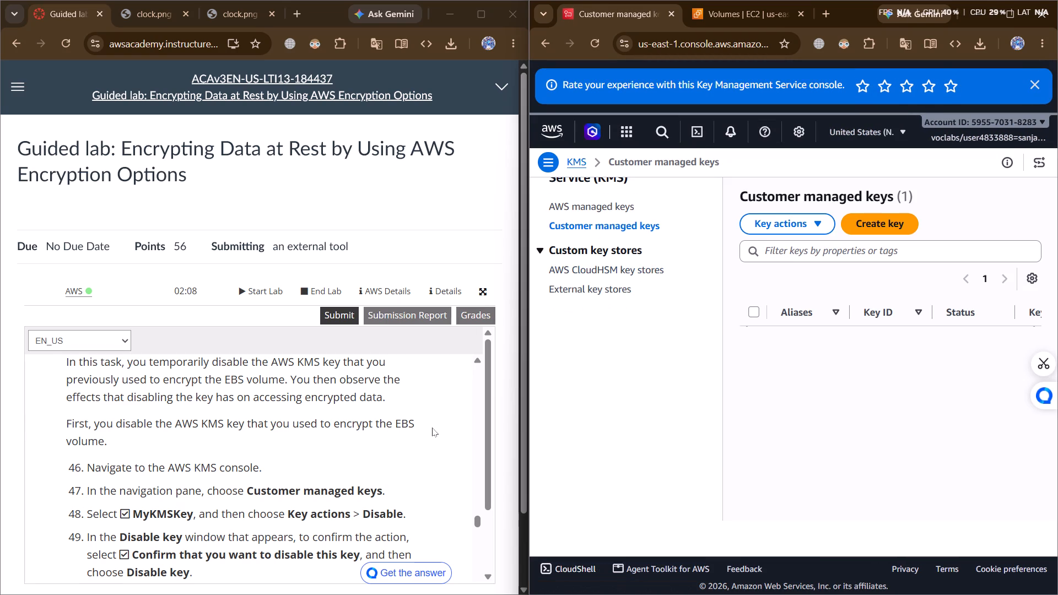
scroll(432, 428, "down", 1)
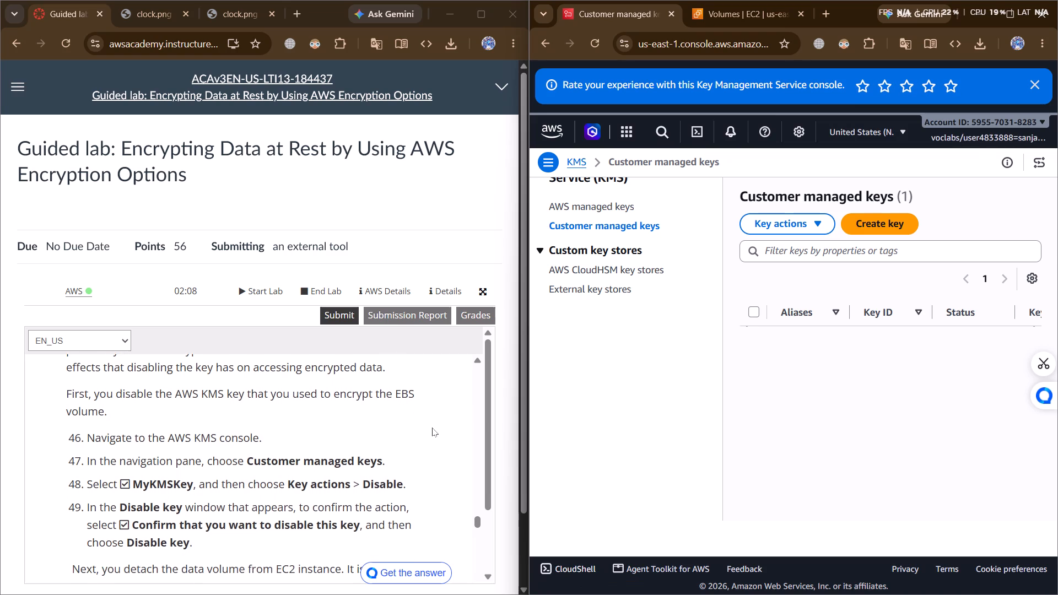
scroll(432, 428, "down", 1)
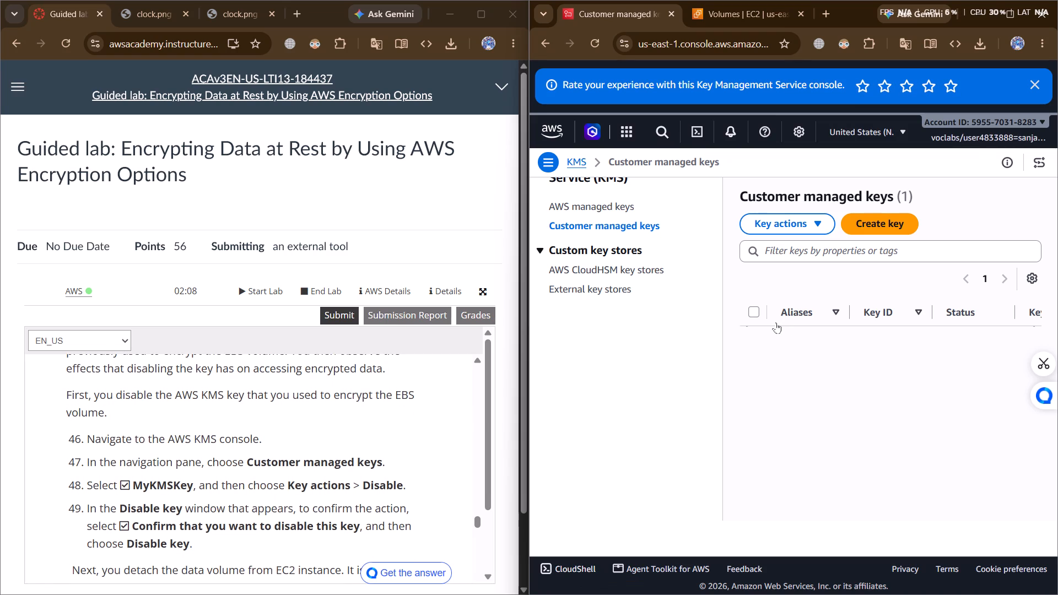
left_click(633, 225)
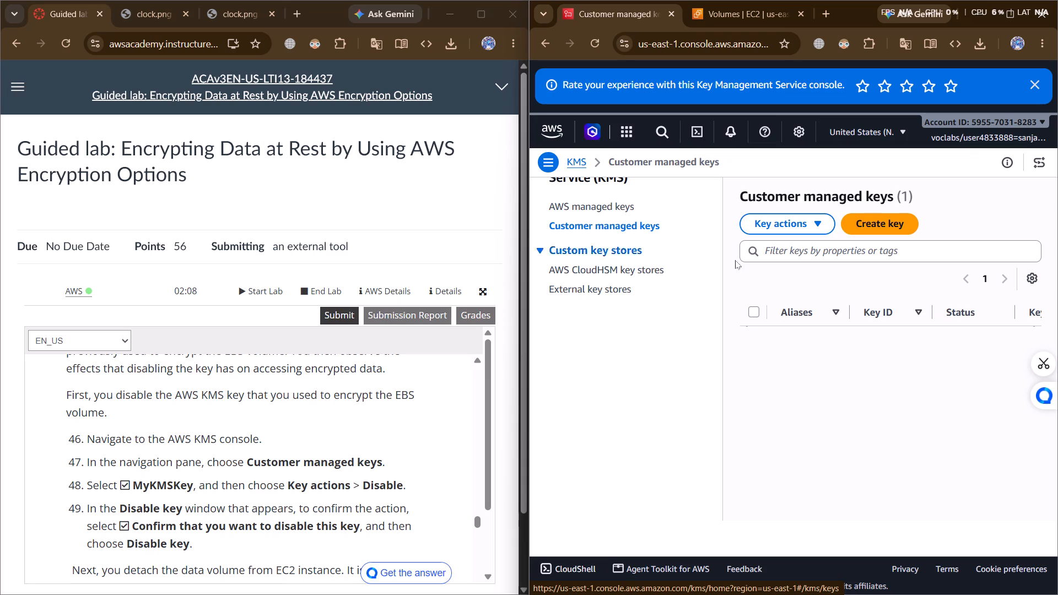
Widen the Key ID column and dismiss the service feedback banner to expose the customer managed key's row.
left_click_drag(927, 324, 847, 334)
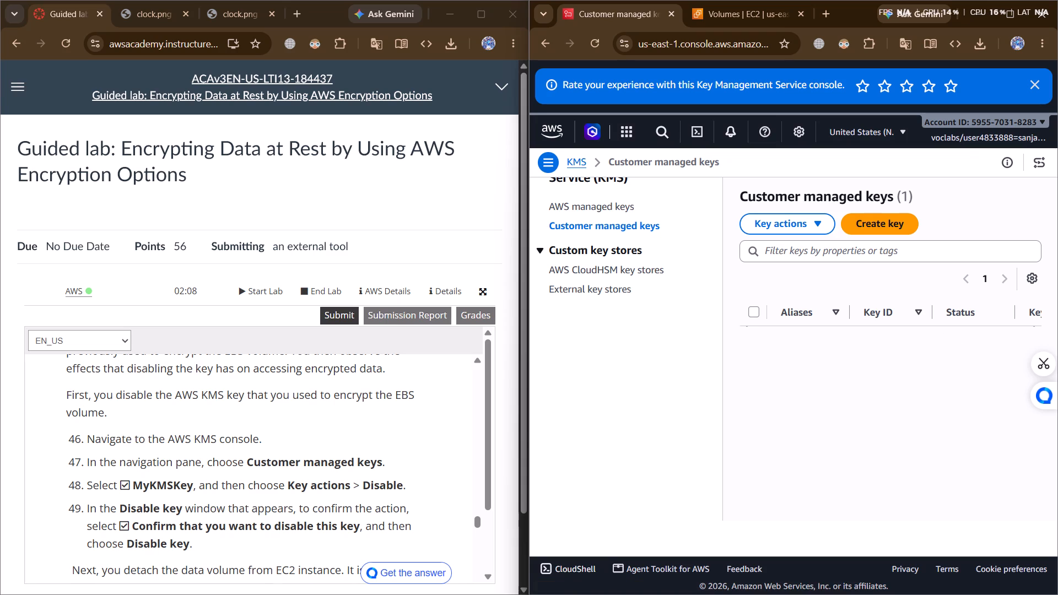
left_click_drag(847, 334, 1005, 307)
left_click(1005, 307)
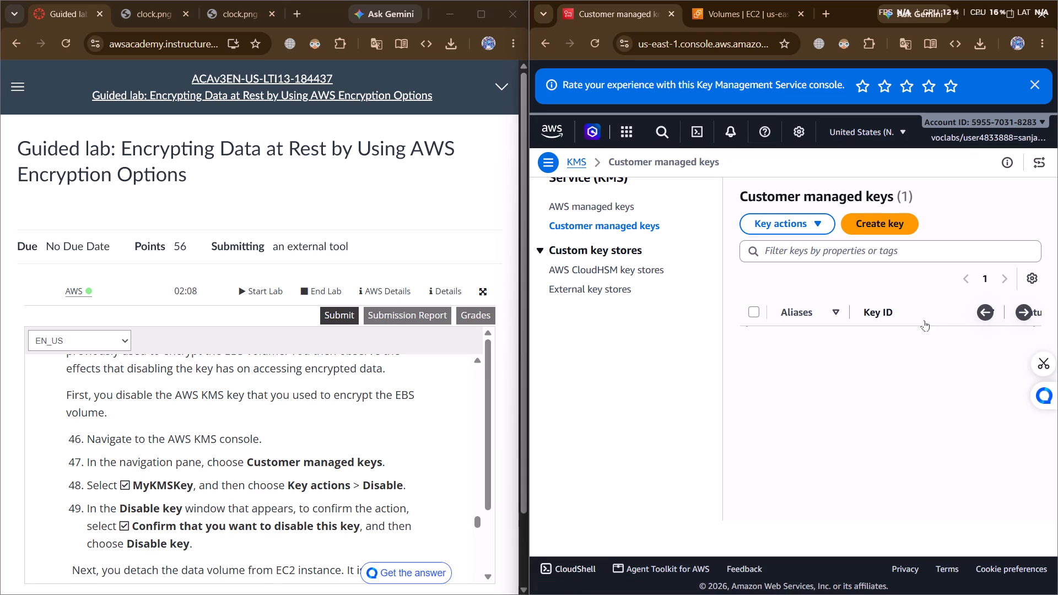
left_click(753, 308)
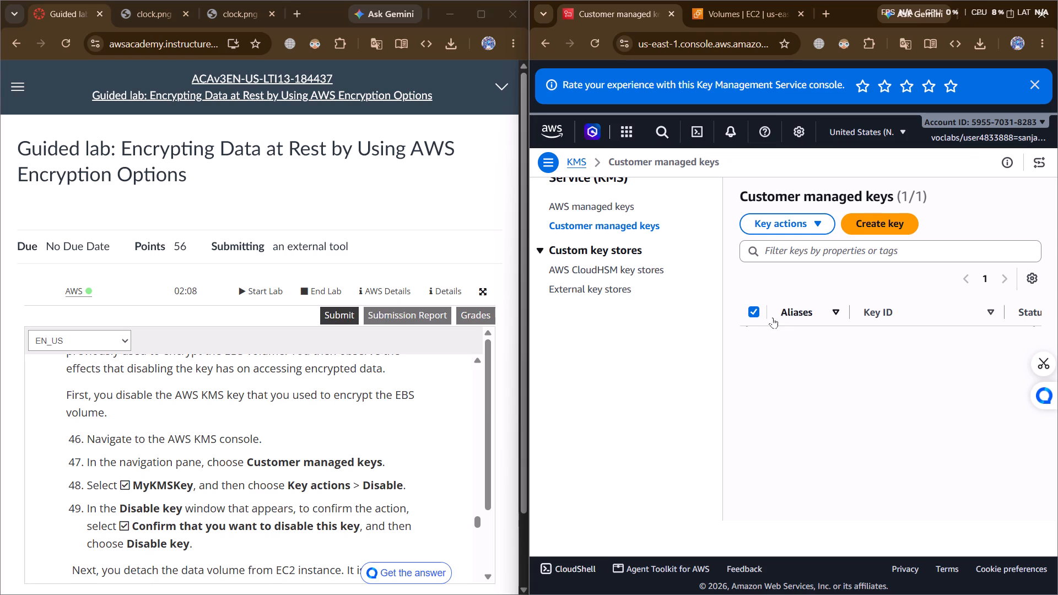
left_click(754, 315)
left_click(786, 220)
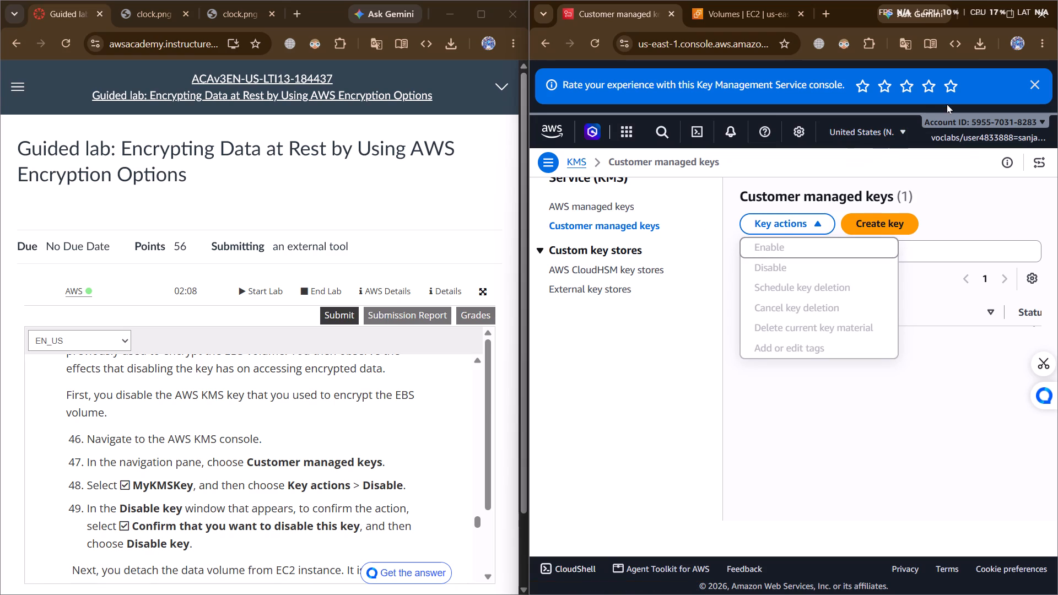
left_click(1036, 85)
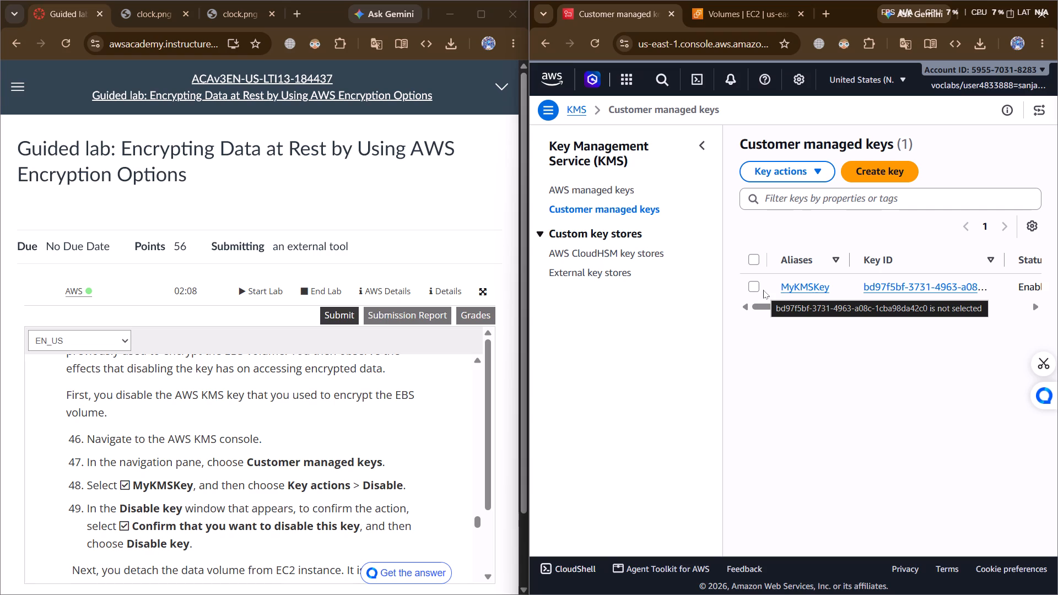
Disable the customer managed key MyKMSKey, including the required confirmation that you want to disable it.
left_click(759, 290)
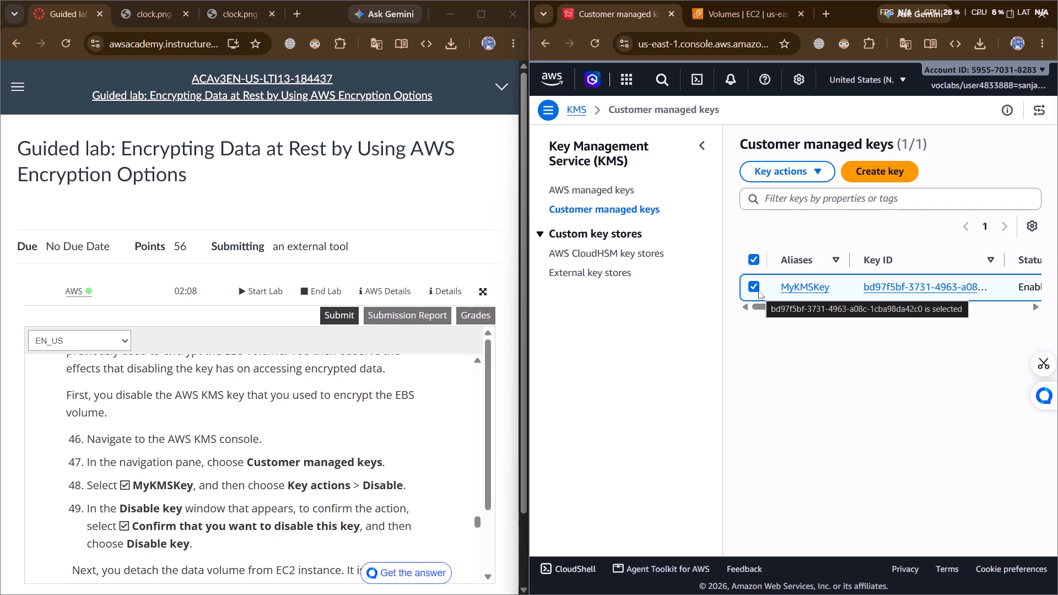
left_click(797, 176)
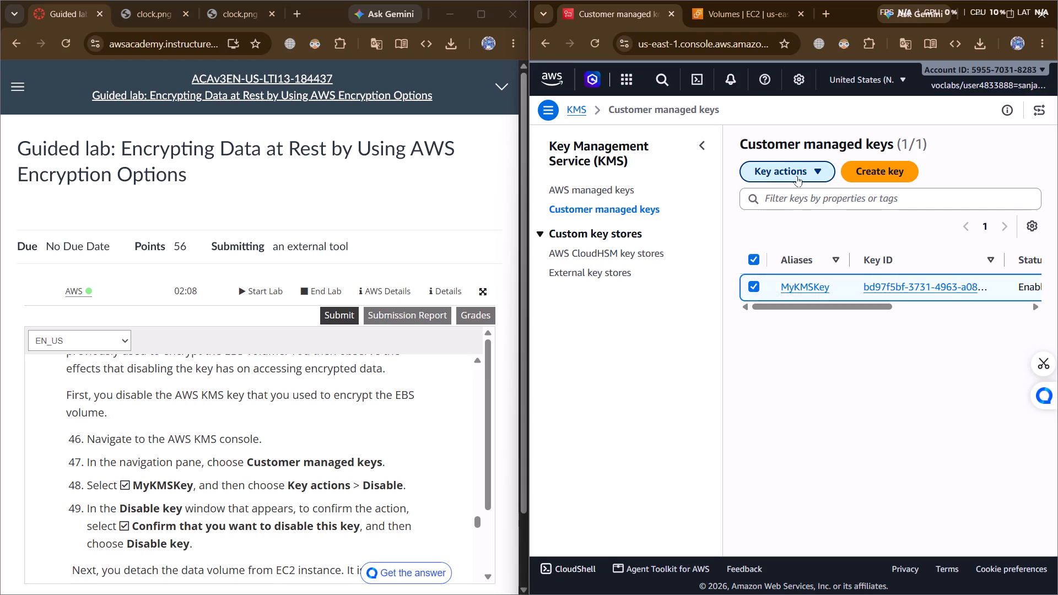
left_click(795, 210)
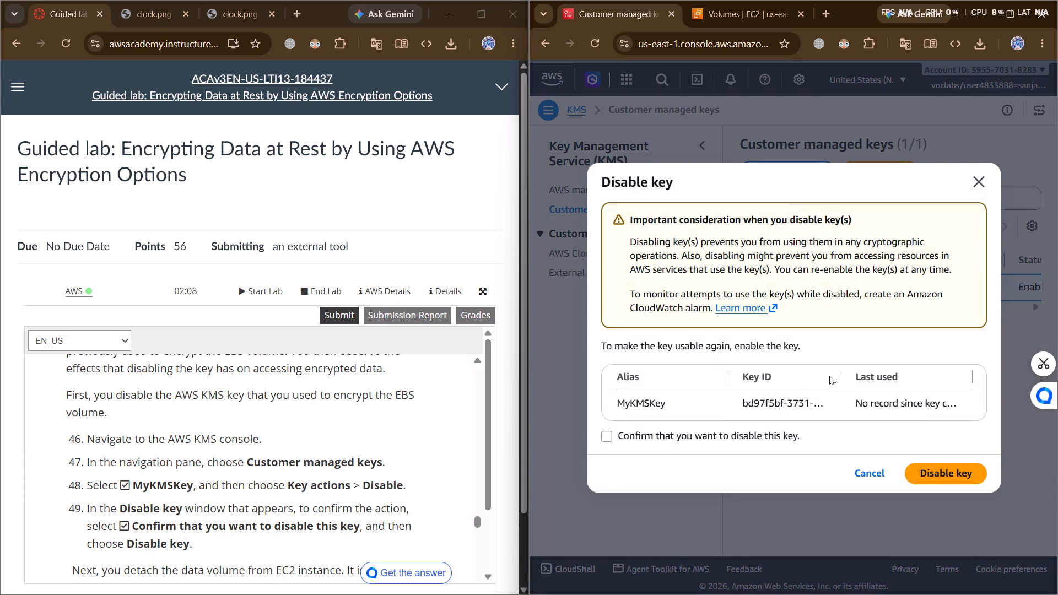
left_click(613, 433)
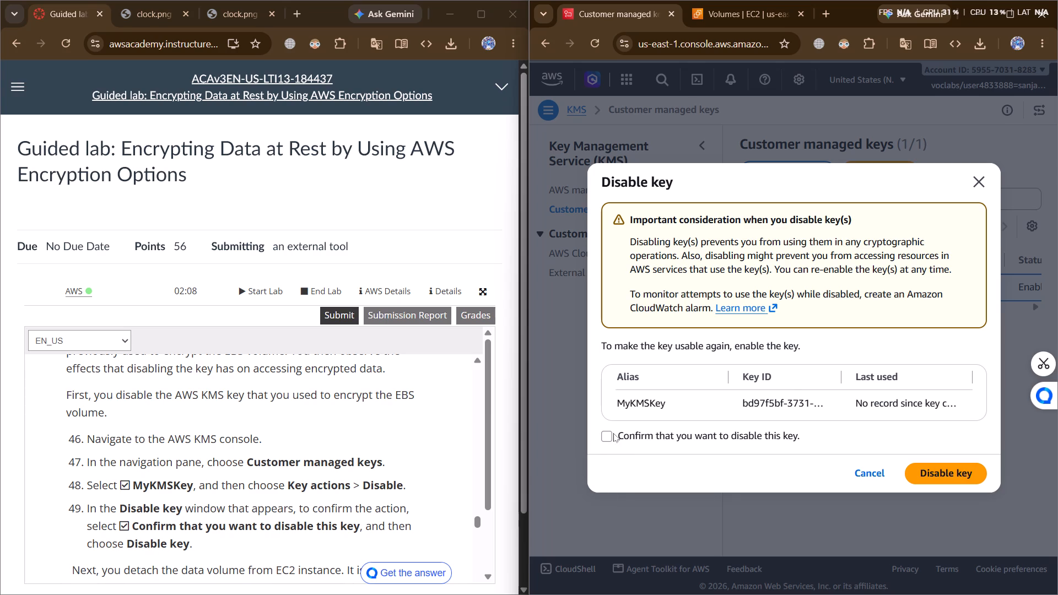
left_click(920, 468)
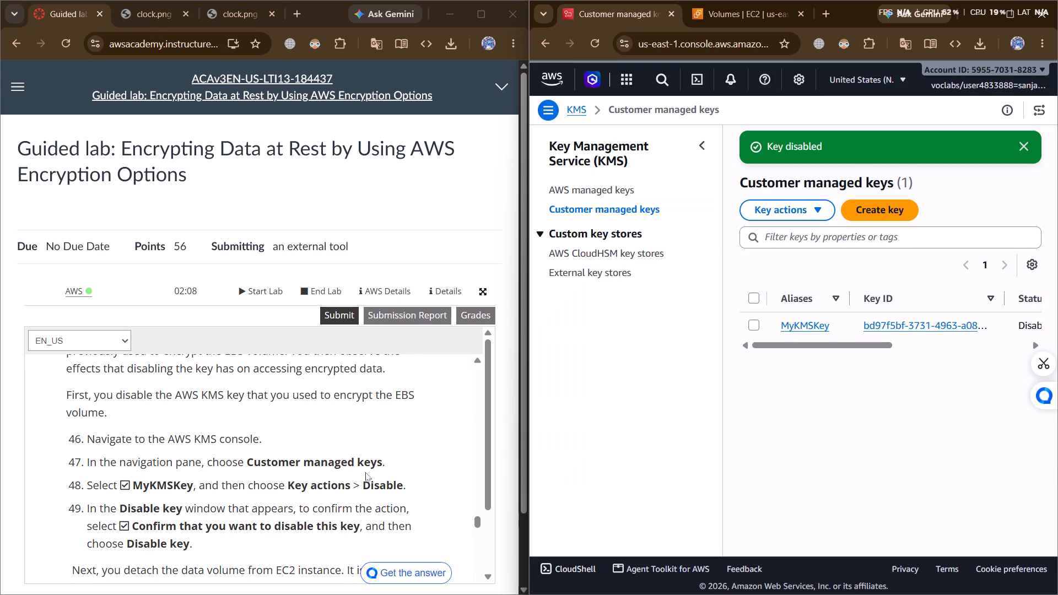
Following lab steps 50 to 54, detach data volume vol-004485a1c5d53ba68 from its EC2 instance.
scroll(365, 472, "down", 3)
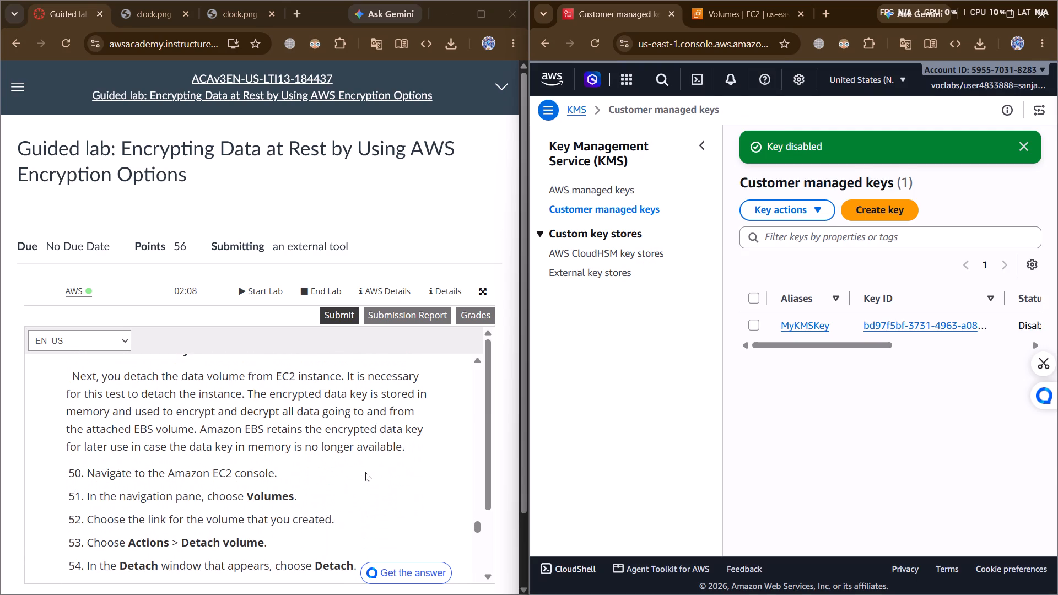
left_click(729, 13)
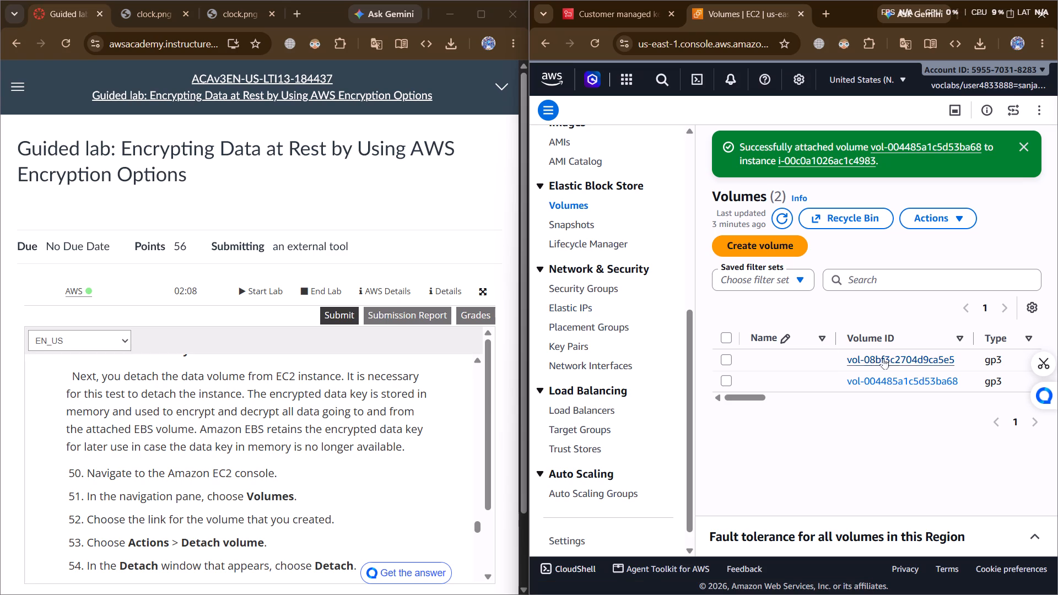
left_click(890, 381)
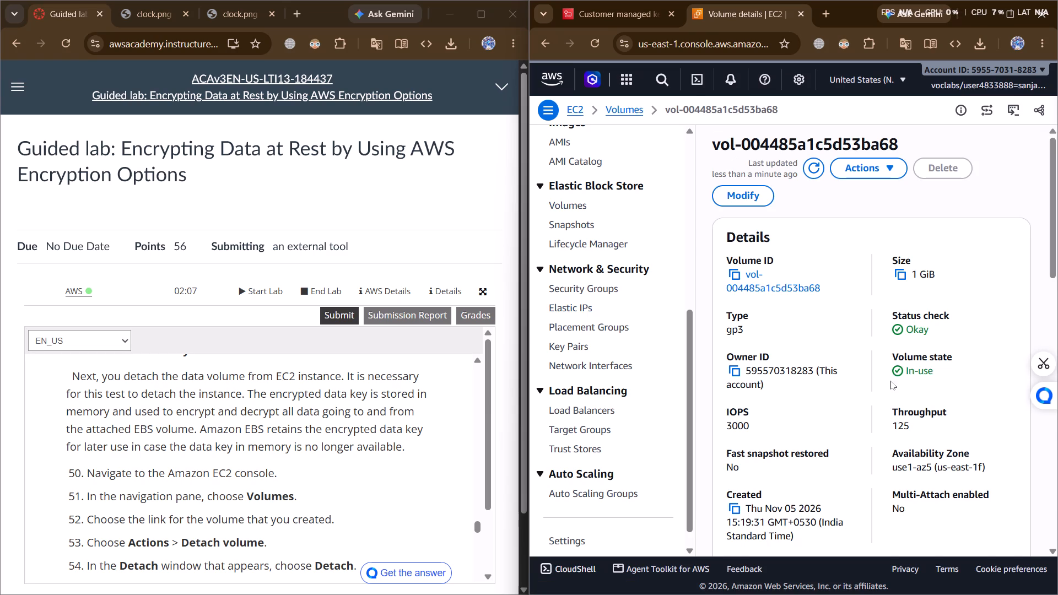
left_click(869, 164)
left_click(892, 235)
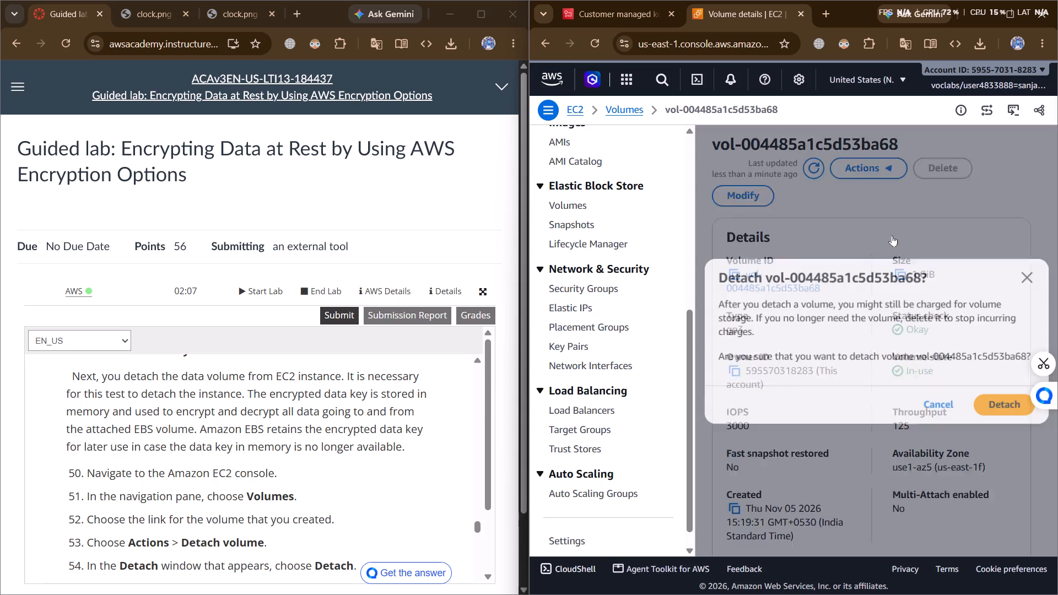
left_click(998, 399)
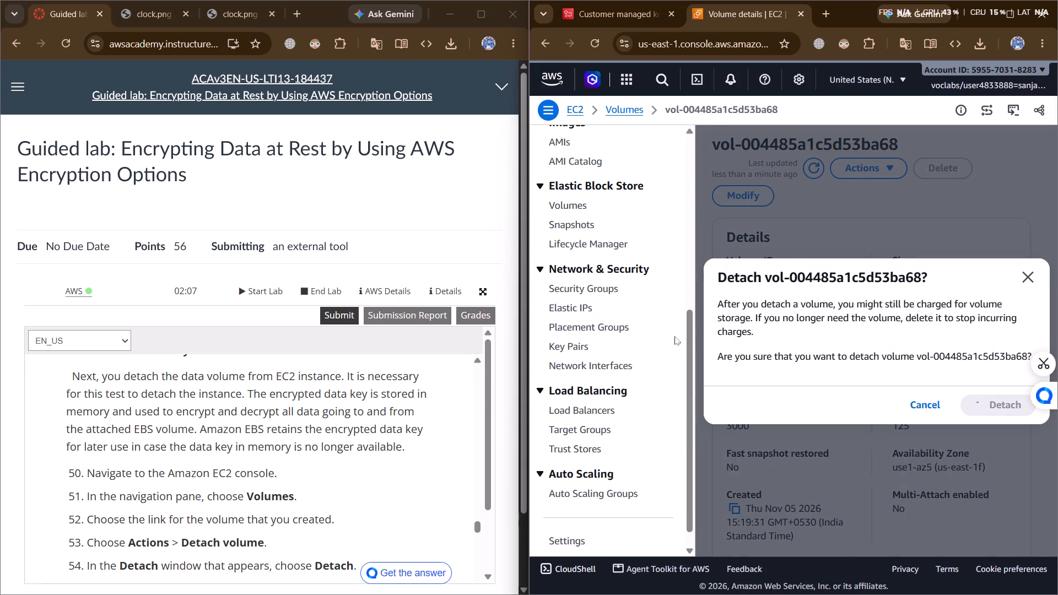
Following lab steps 55 and 56, refresh the details of volume vol-004485a1c5d53ba68 and start attaching it again.
scroll(300, 438, "down", 2)
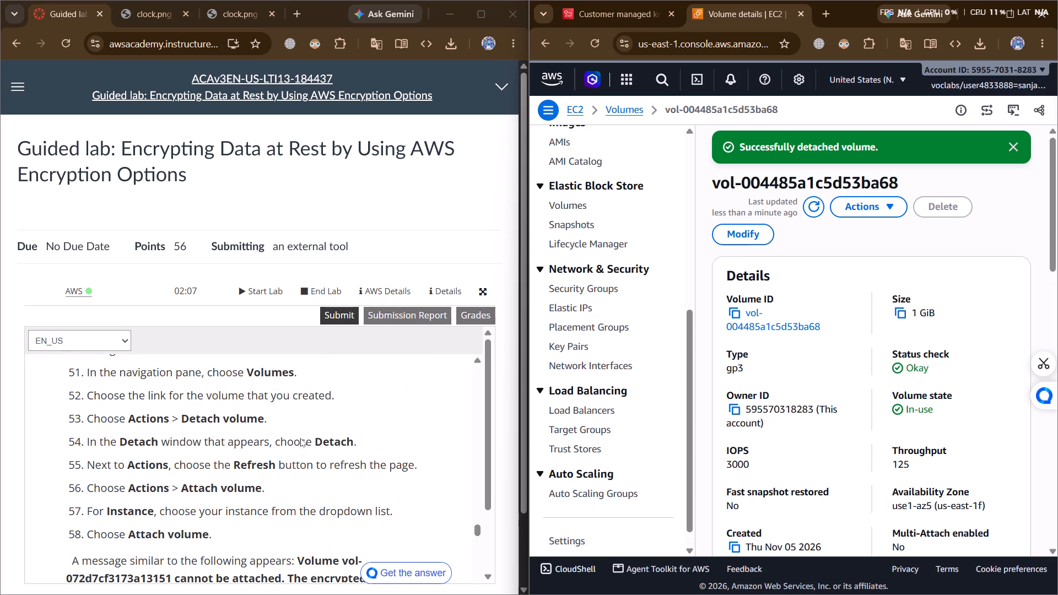
left_click(817, 205)
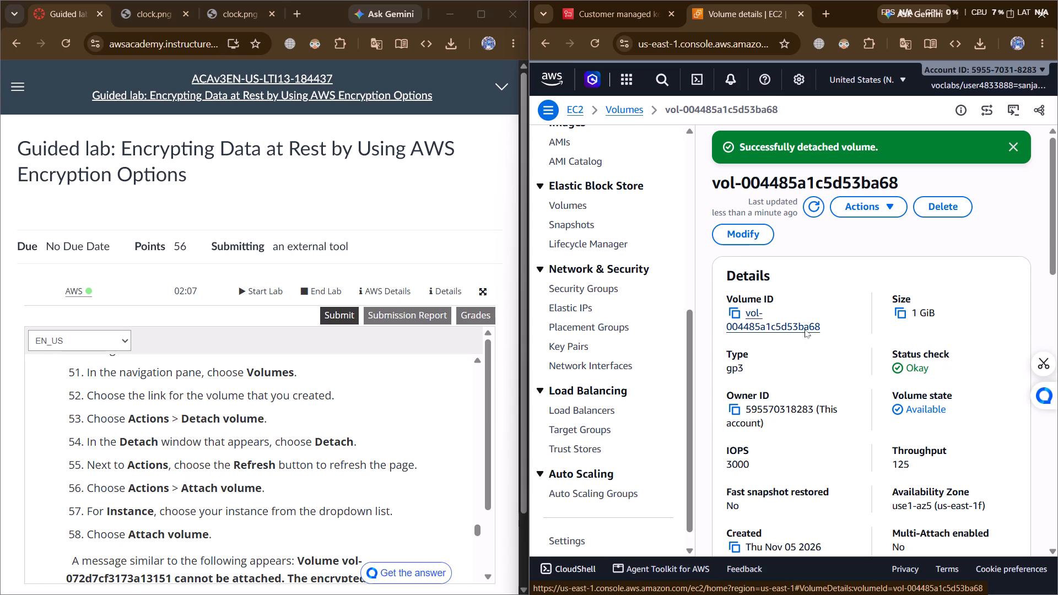
left_click(866, 214)
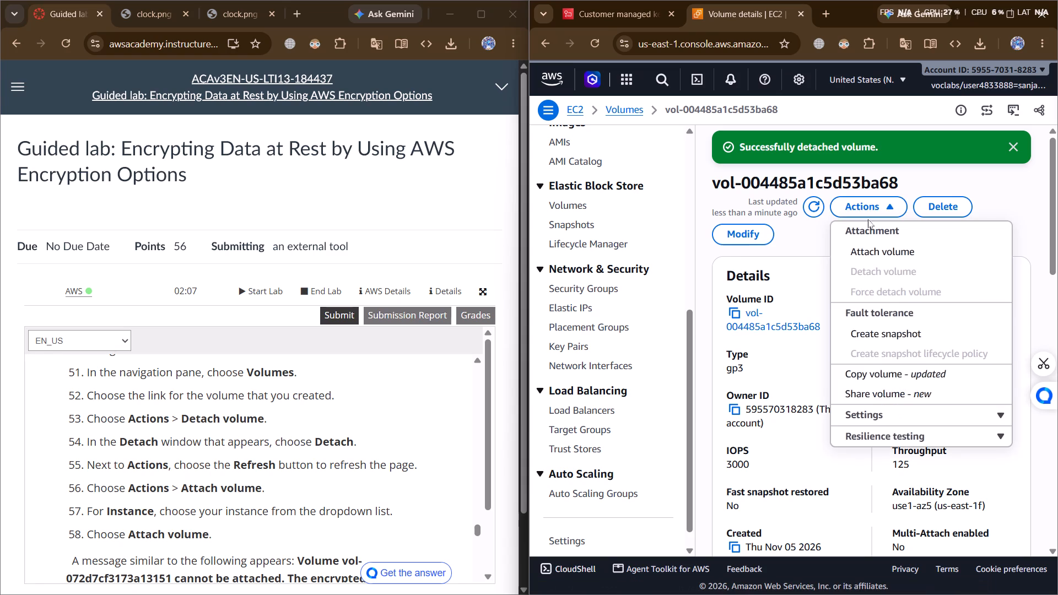